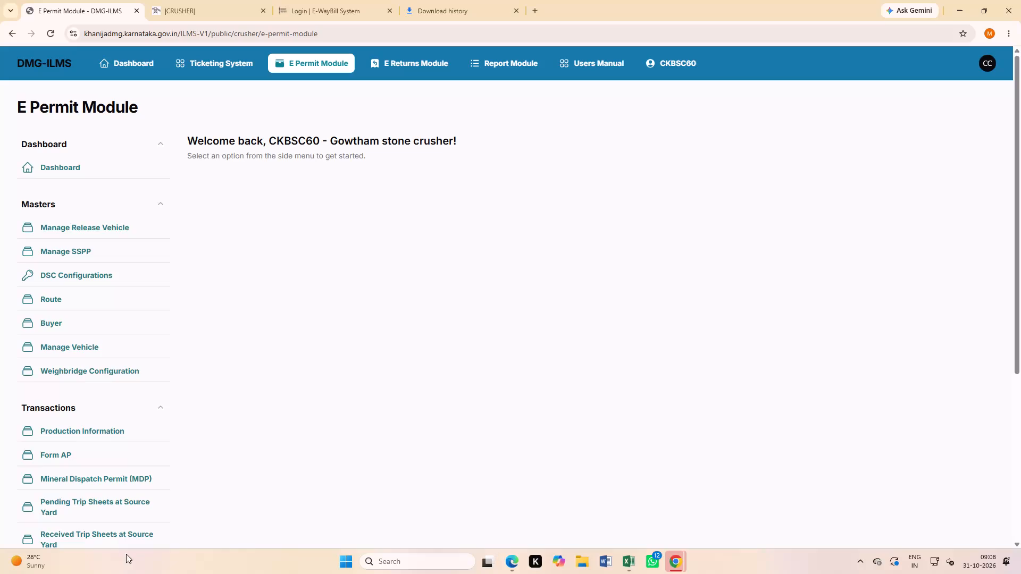
Open a blank form for creating a new Mineral Dispatch Permit (MDP).
left_click(131, 481)
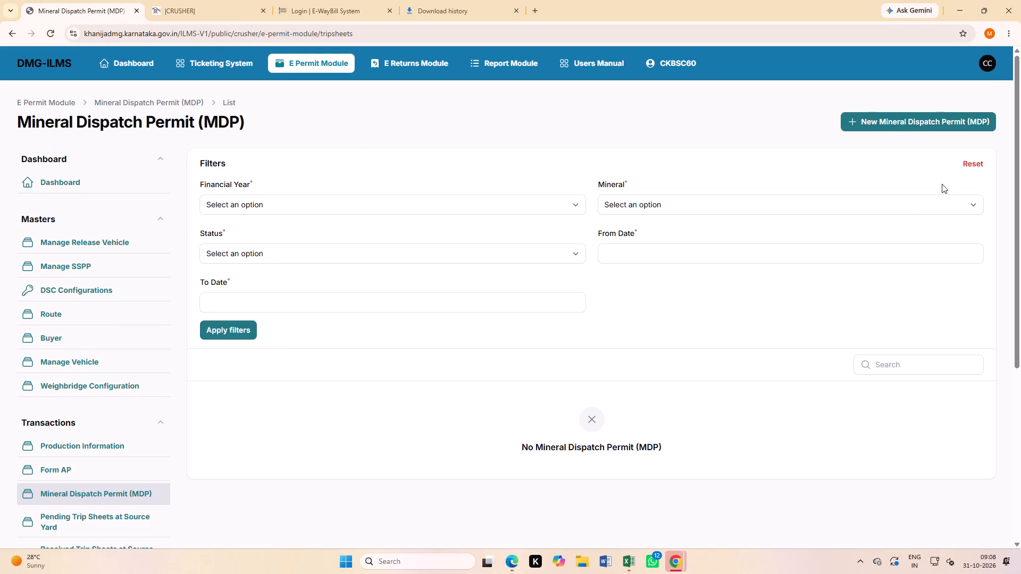
left_click(906, 125)
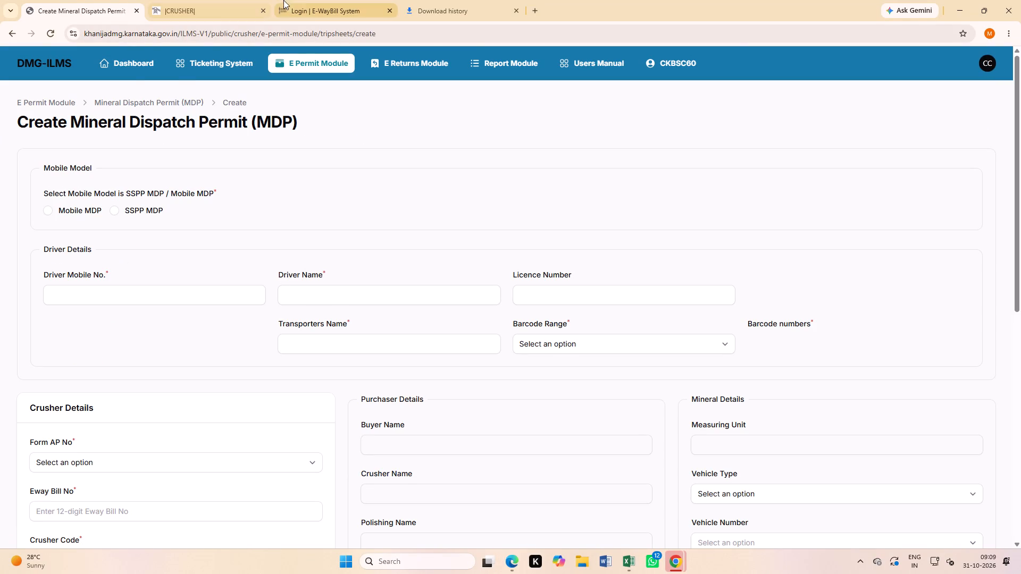
Switch to the CRUSHER site and start an inward item weight entry with terminal WEIGH1, type Vendor and vendor LAGUMAMMA QUARRY.
left_click(210, 15)
left_click(45, 188)
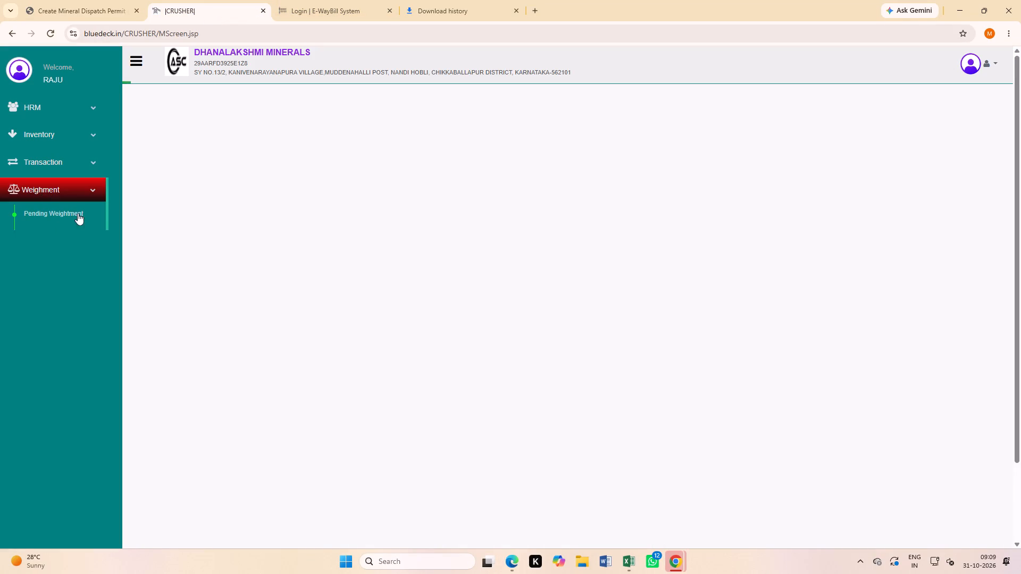
left_click(47, 251)
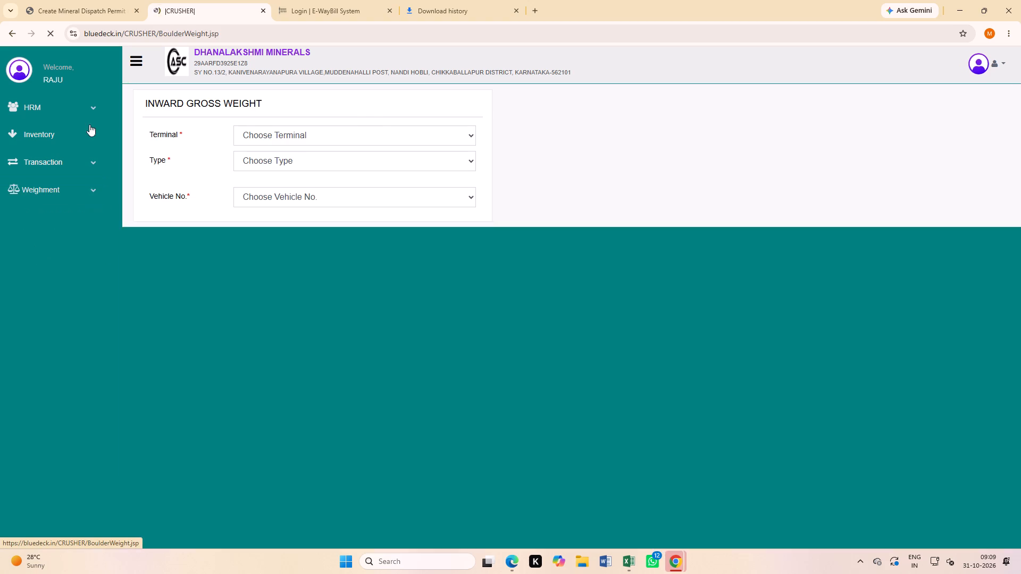
left_click(286, 139)
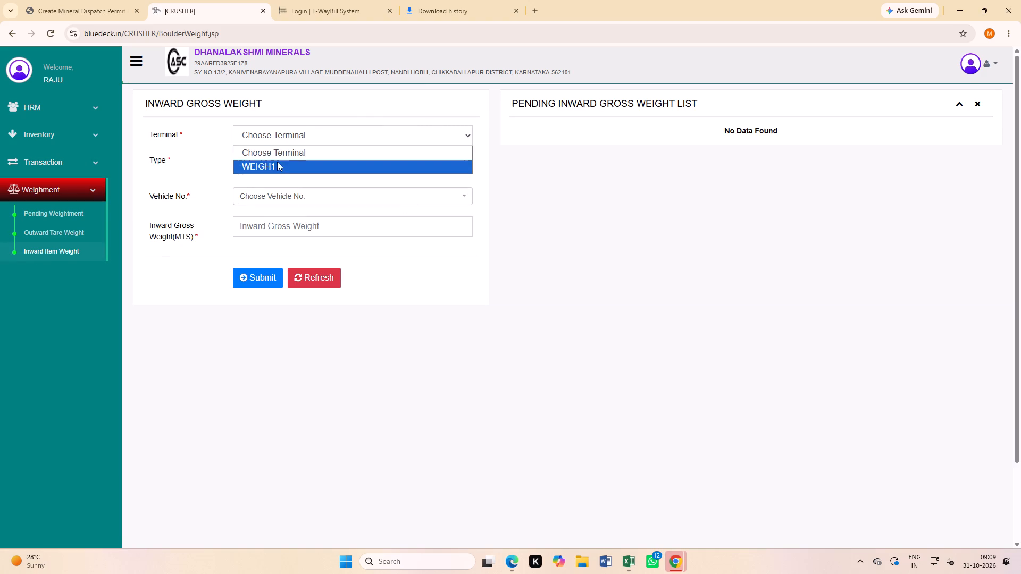
double_click(276, 165)
left_click(270, 155)
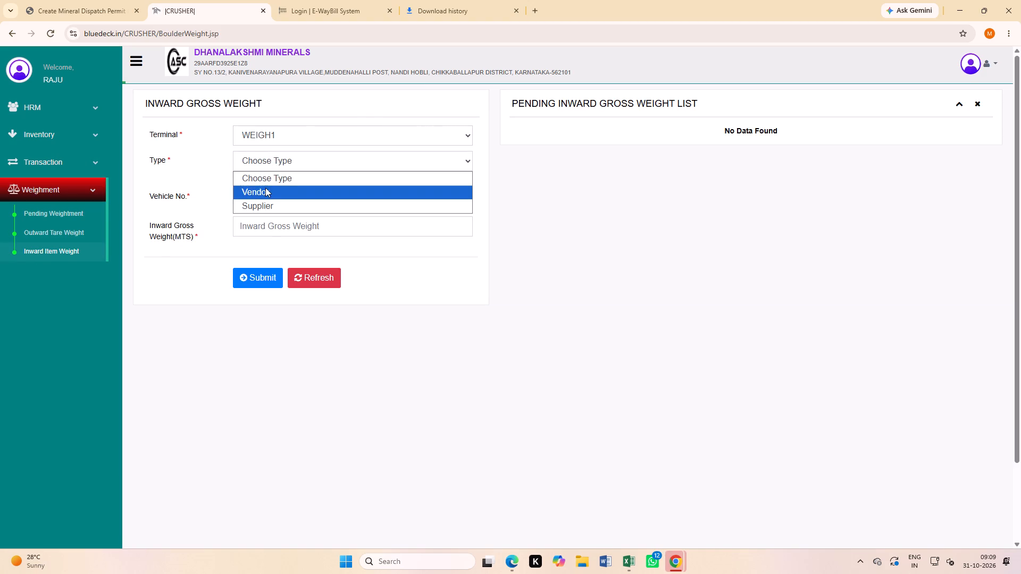
double_click(265, 188)
left_click(283, 315)
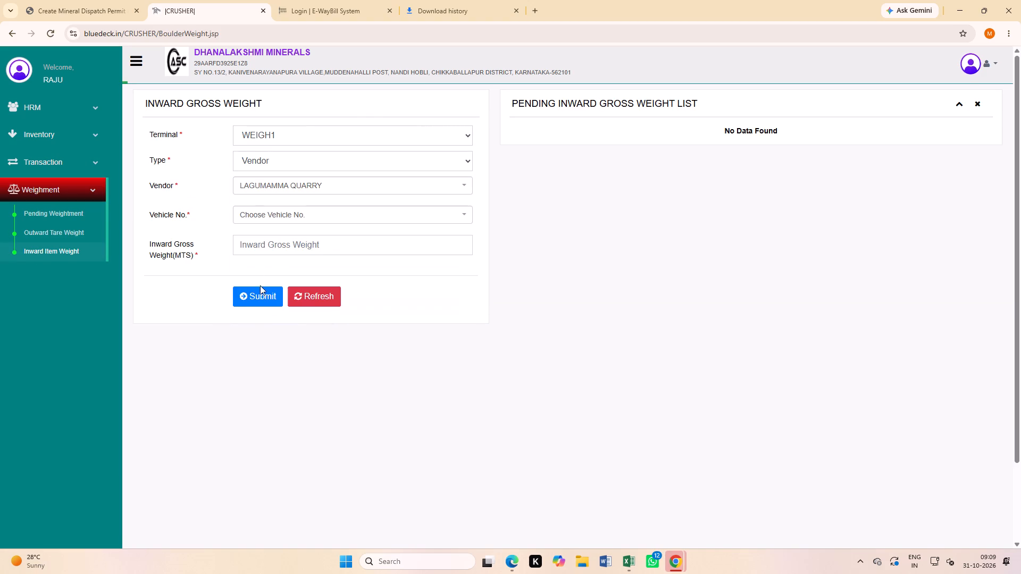
left_click(278, 212)
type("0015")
left_click(275, 254)
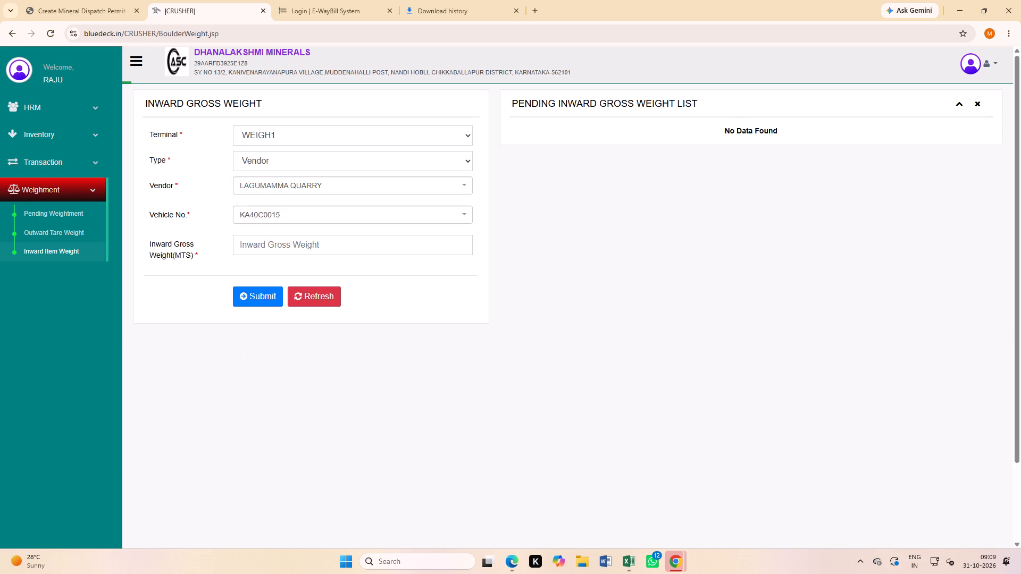
left_click(280, 244)
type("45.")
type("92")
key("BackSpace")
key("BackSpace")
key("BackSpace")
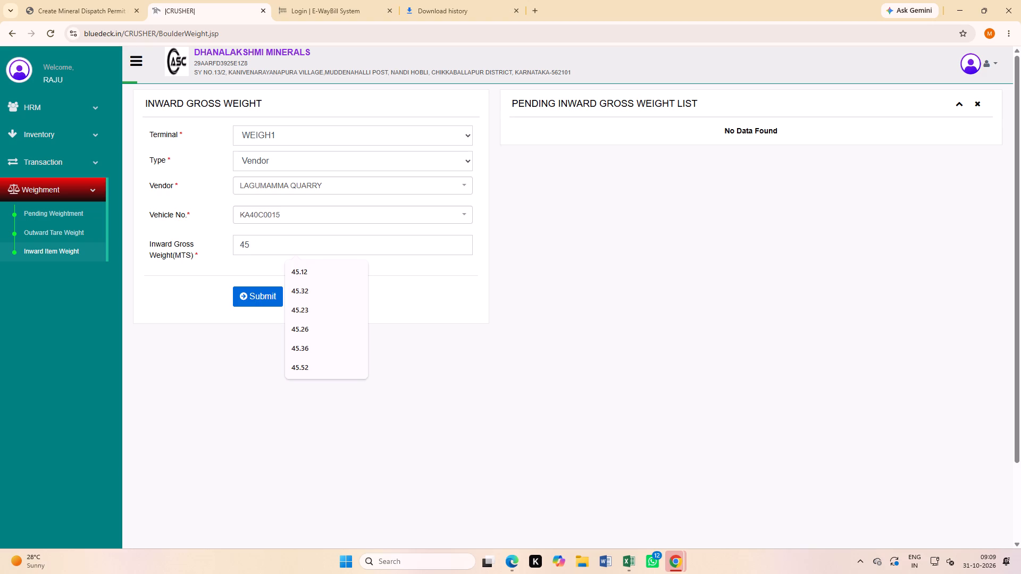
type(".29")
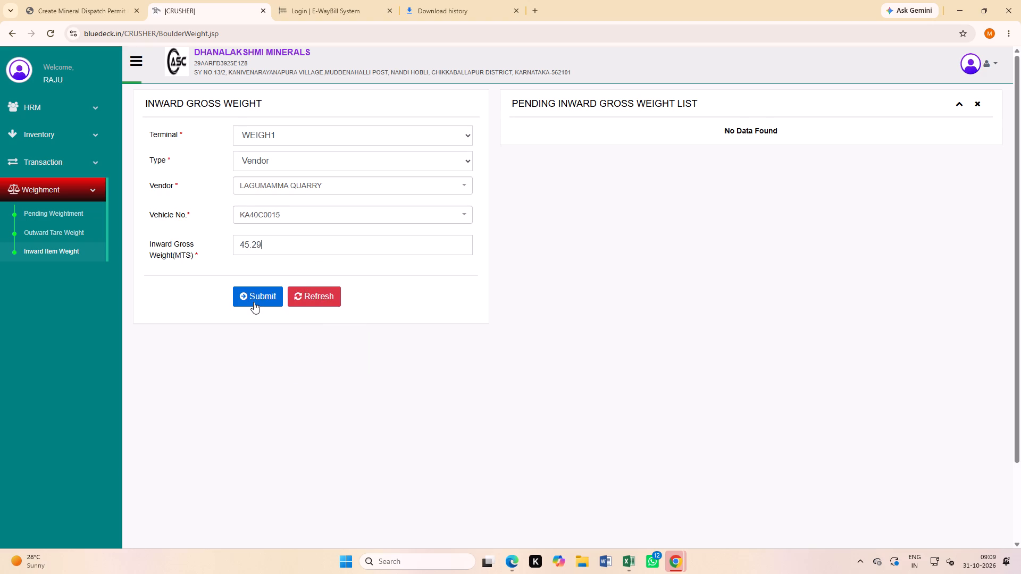
left_click(254, 302)
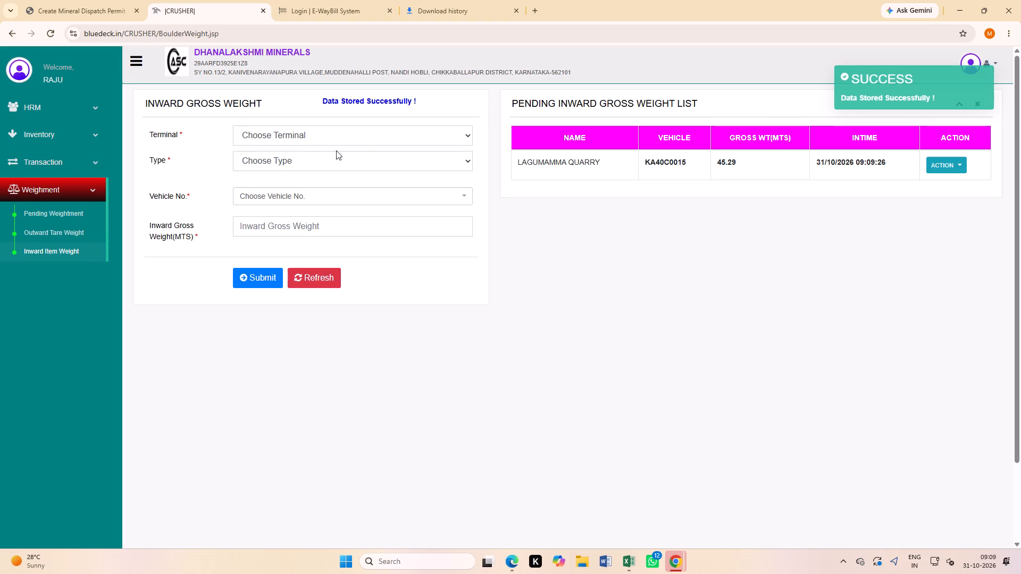
Return to the Mineral Dispatch Permit creation form on the DMG-ILMS site.
left_click(63, 7)
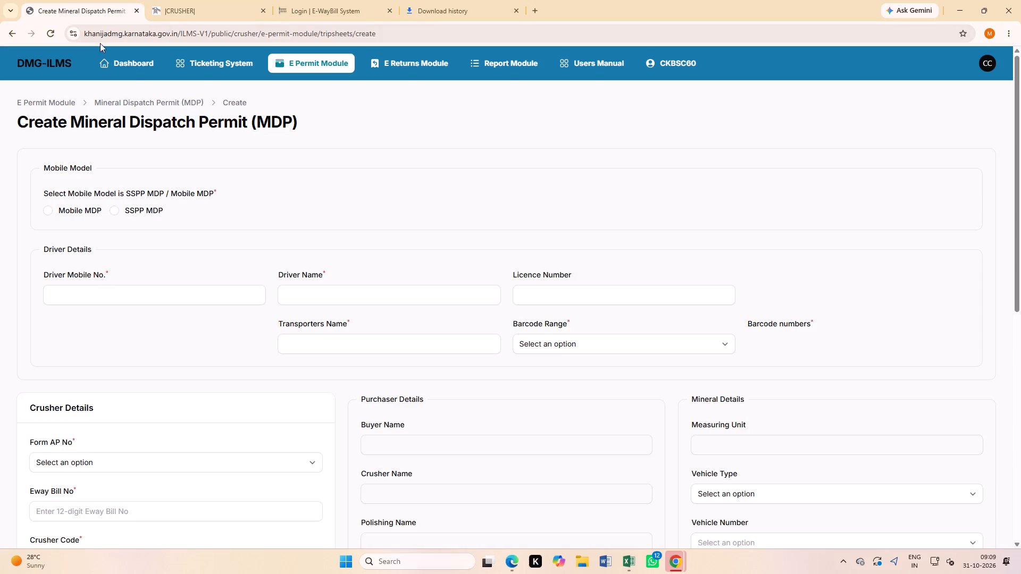
scroll(265, 357, "down", 3)
scroll(266, 374, "up", 4)
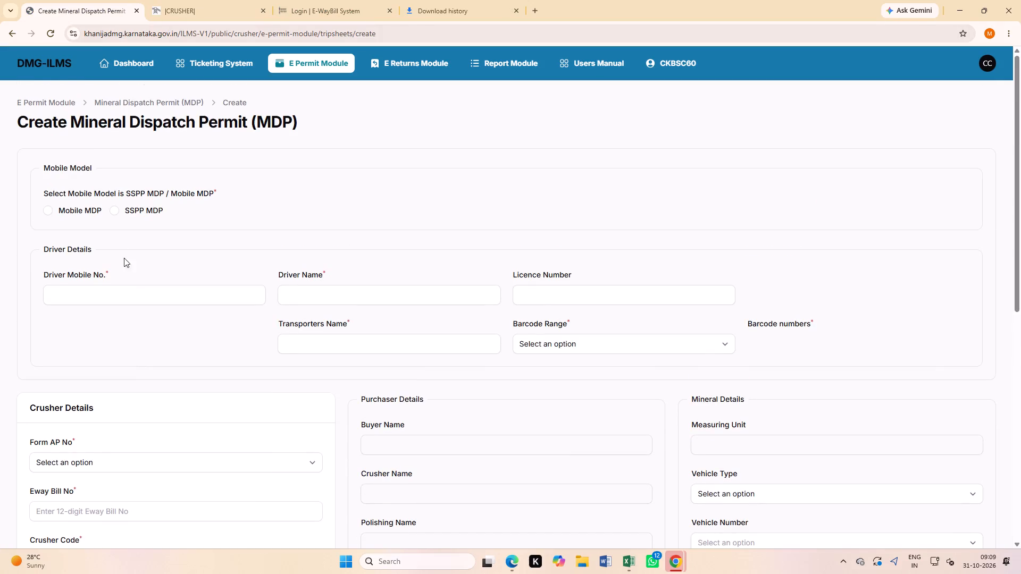
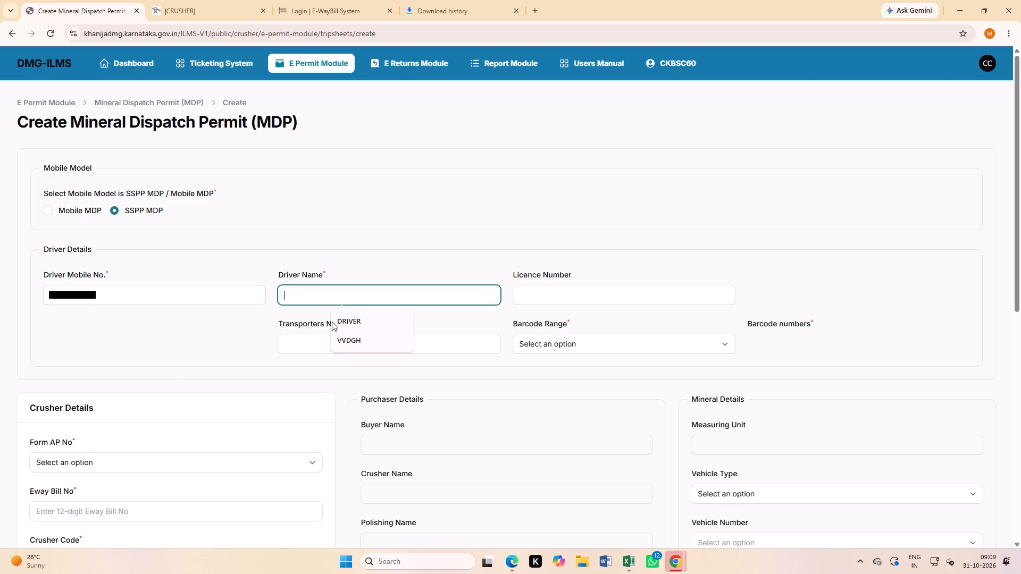
left_click(342, 324)
left_click(560, 341)
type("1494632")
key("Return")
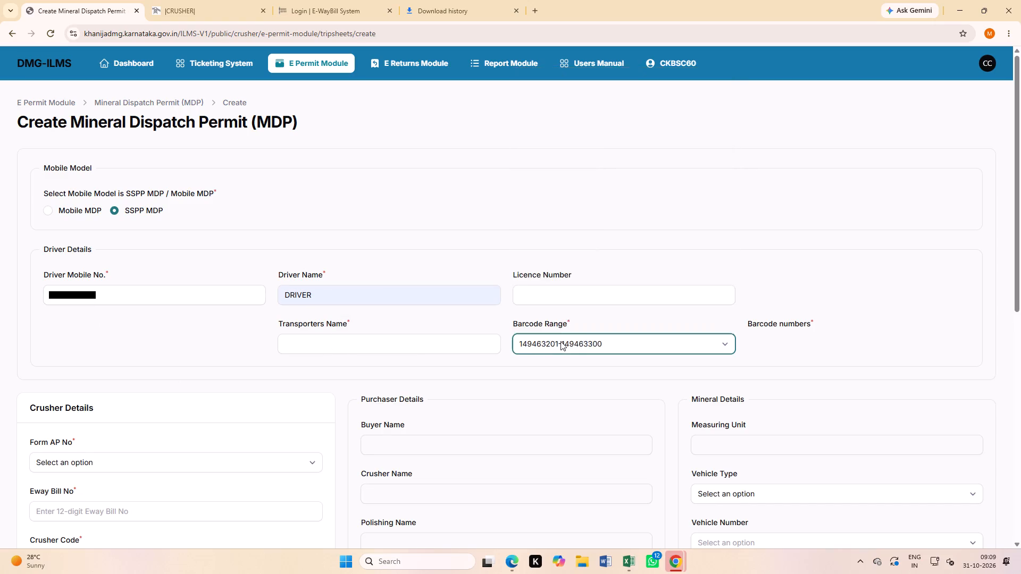
left_click(831, 345)
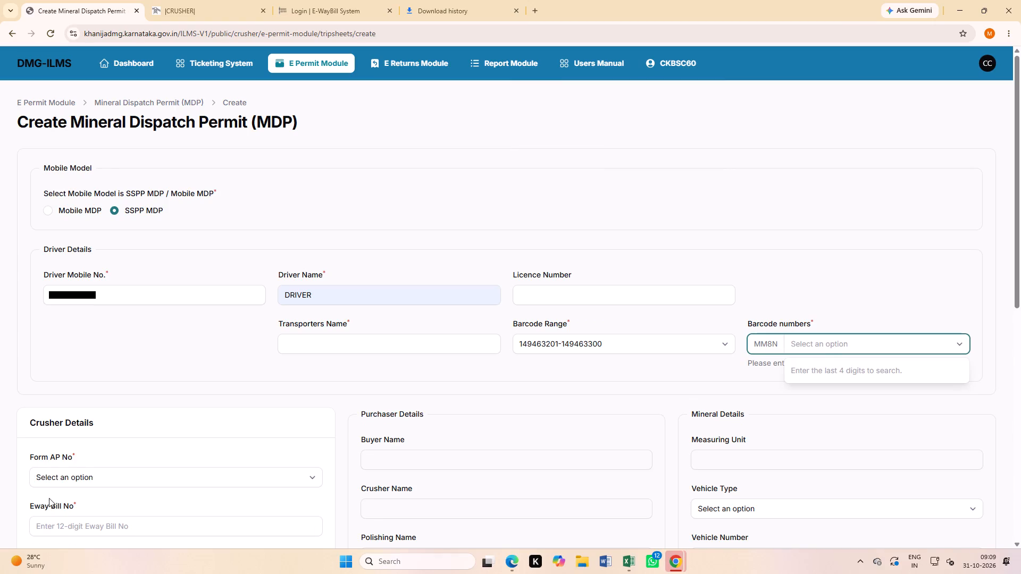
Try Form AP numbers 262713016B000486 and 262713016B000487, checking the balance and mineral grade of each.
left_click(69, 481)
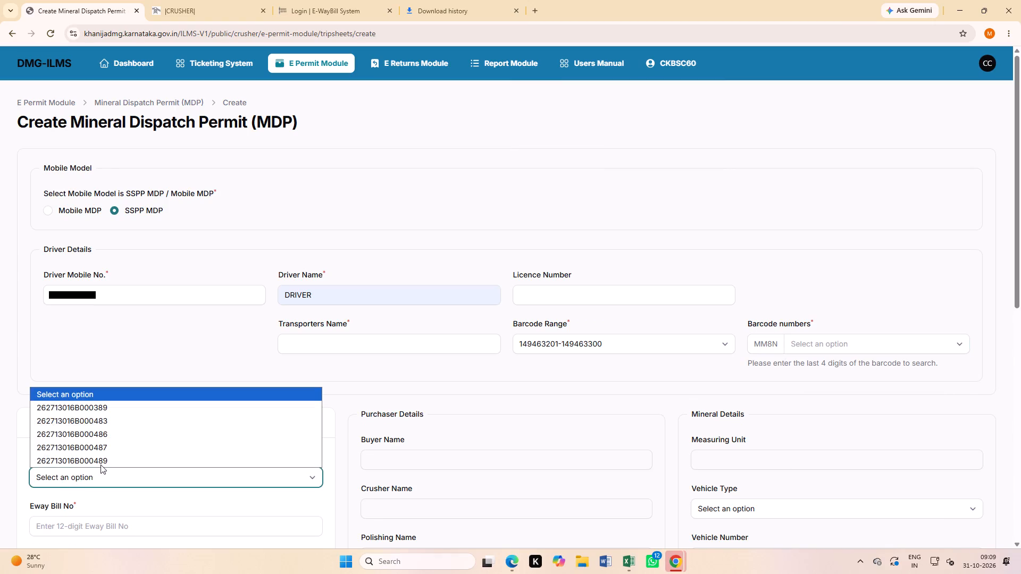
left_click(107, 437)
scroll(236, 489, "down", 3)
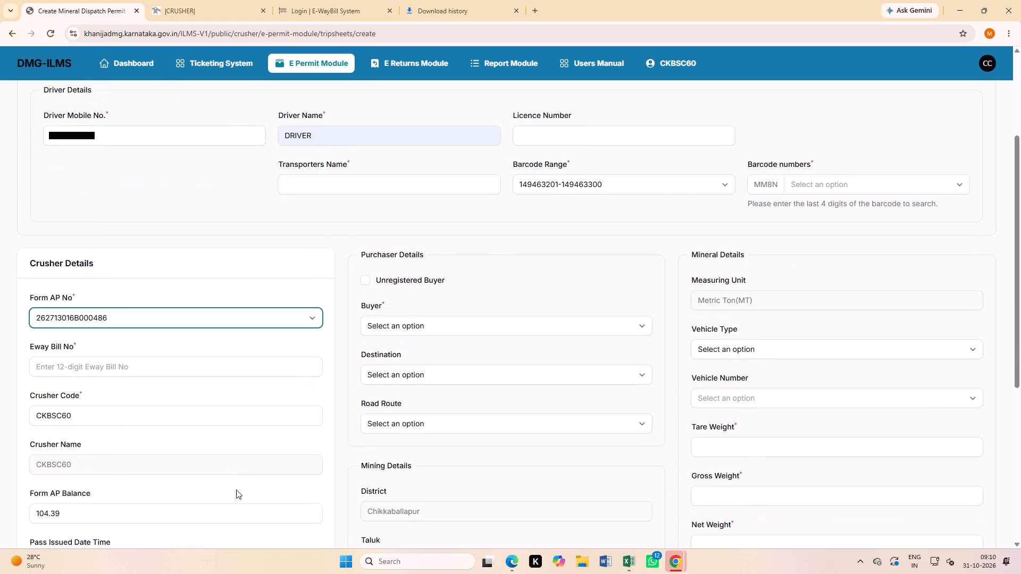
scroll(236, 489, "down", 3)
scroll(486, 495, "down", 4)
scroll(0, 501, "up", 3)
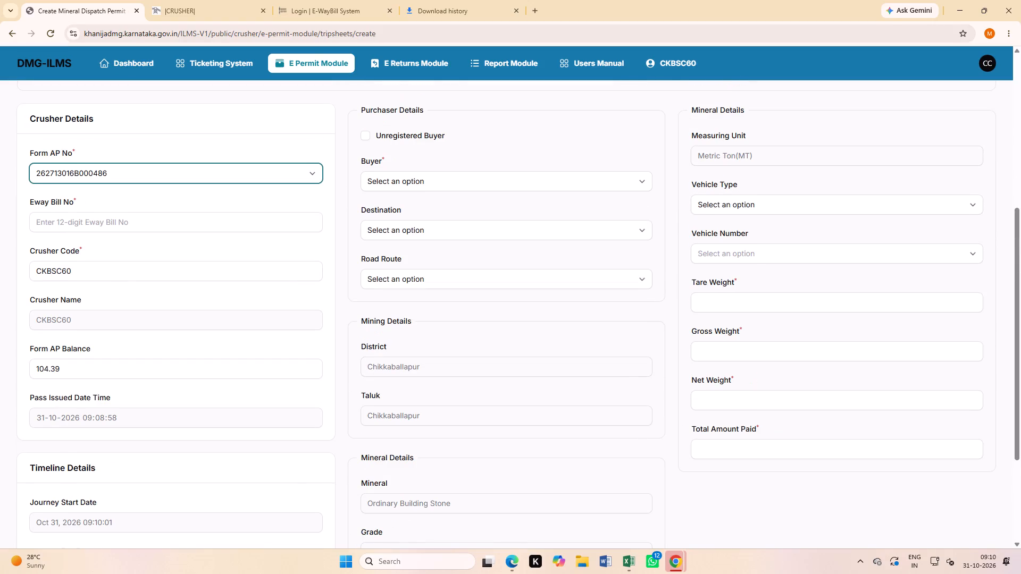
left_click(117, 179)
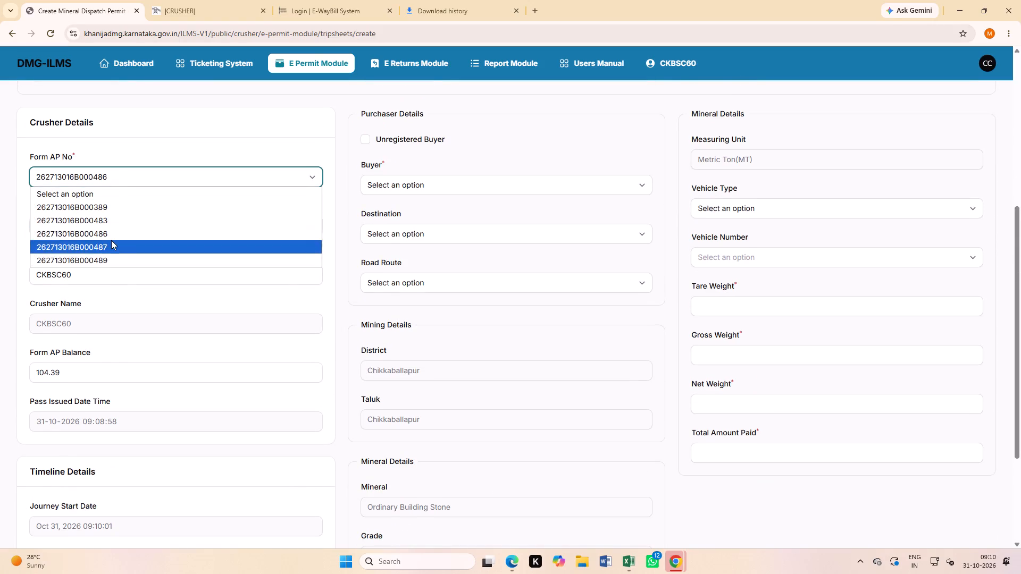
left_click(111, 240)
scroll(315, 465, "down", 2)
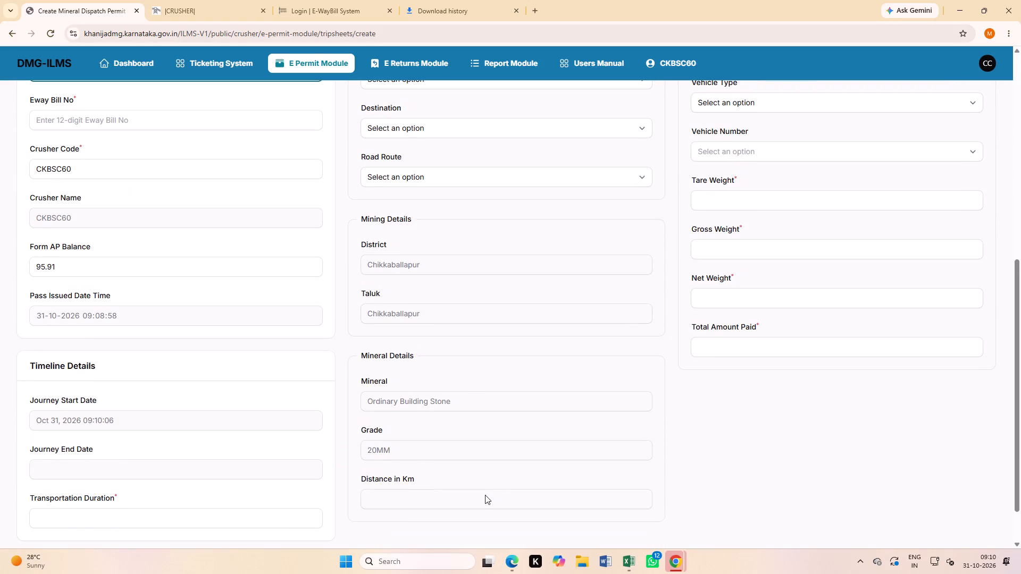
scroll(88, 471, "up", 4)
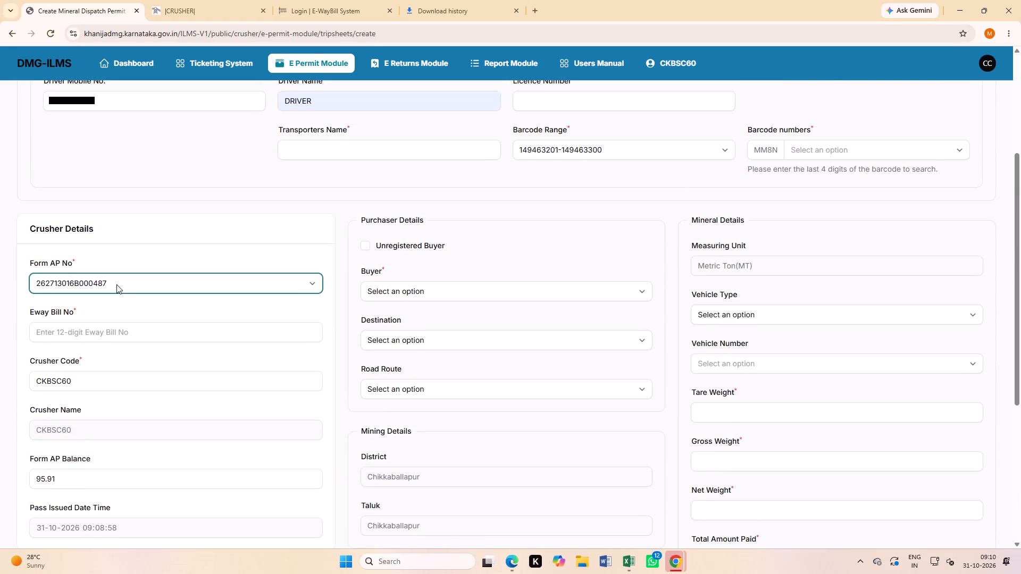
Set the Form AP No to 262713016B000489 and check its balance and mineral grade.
left_click(116, 284)
left_click(118, 364)
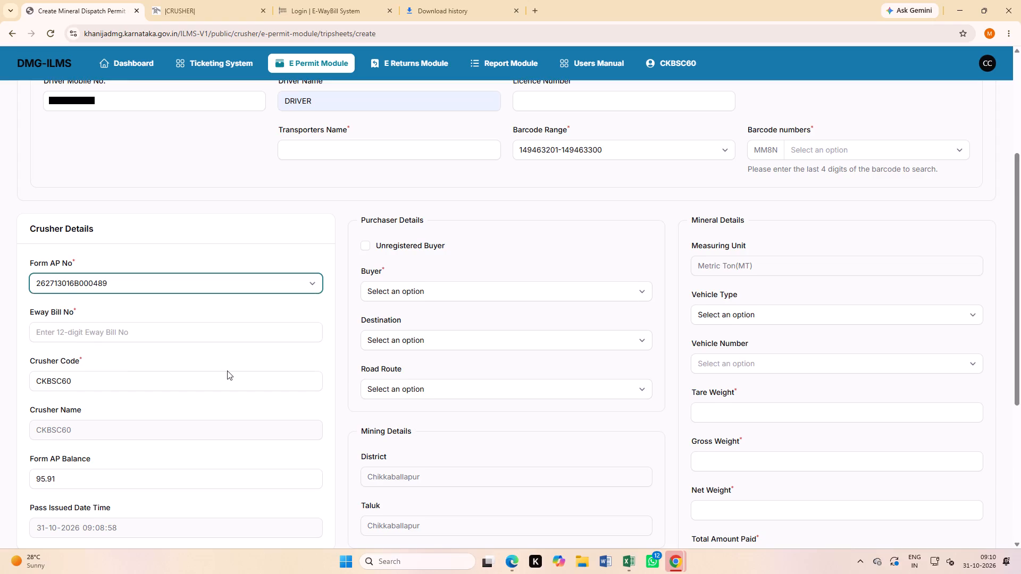
scroll(399, 400, "down", 3)
scroll(422, 445, "down", 2)
scroll(40, 423, "up", 3)
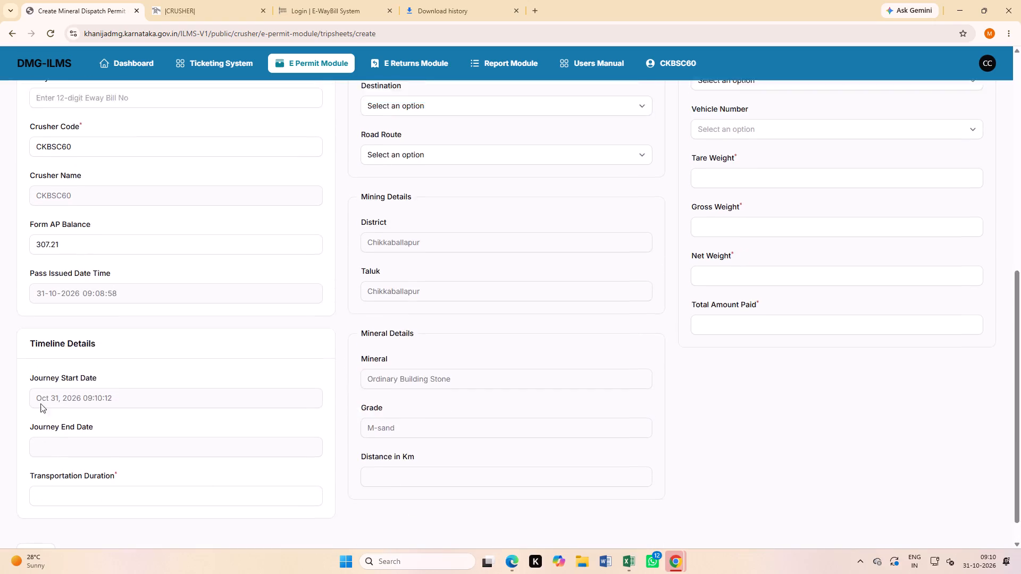
scroll(67, 388, "up", 3)
scroll(138, 325, "up", 1)
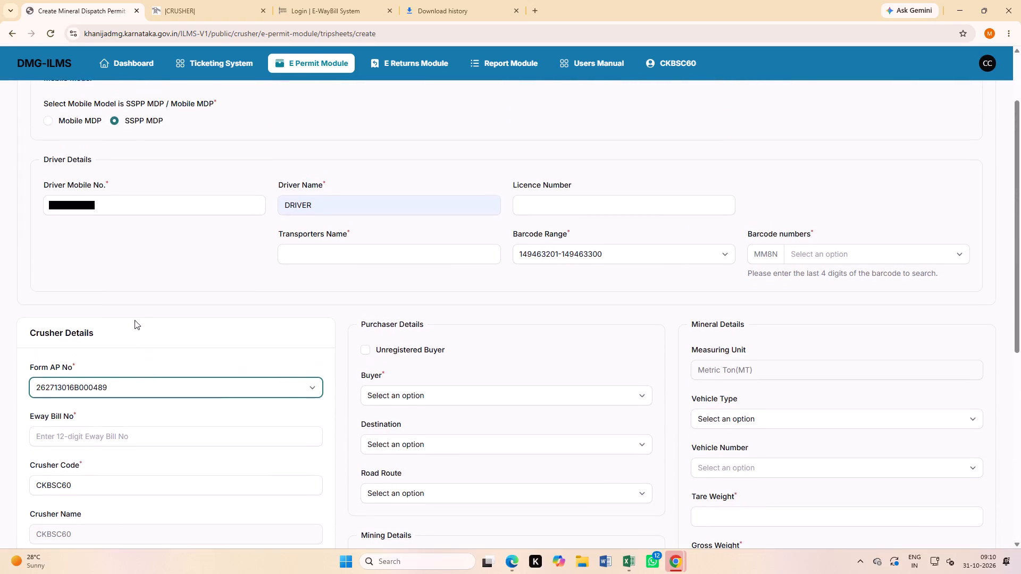
scroll(135, 320, "up", 3)
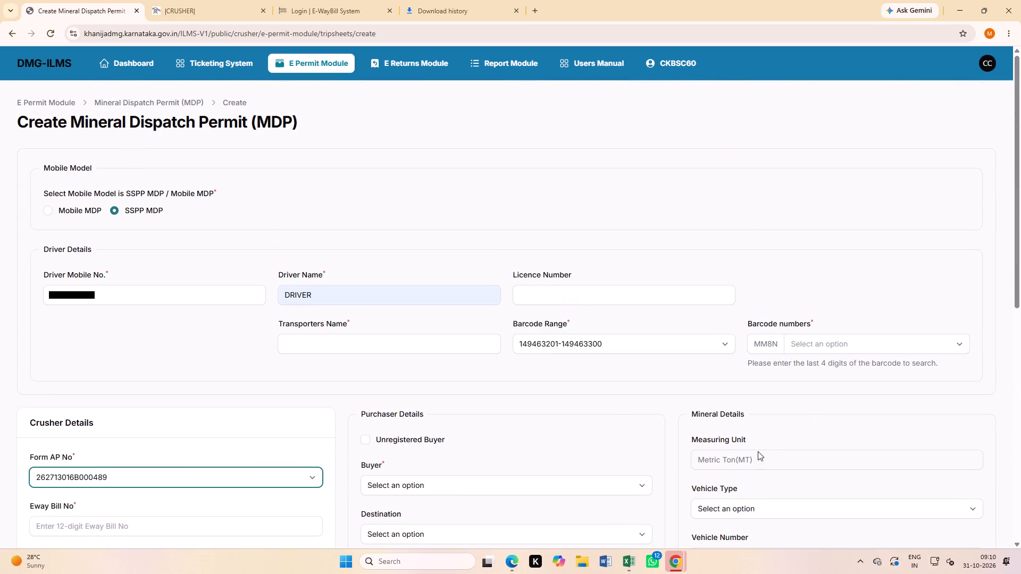
Mark the purchaser as an unregistered buyer and enter the buyer name SRI VARI TRANSPORTS.
scroll(529, 459, "down", 1)
left_click(366, 385)
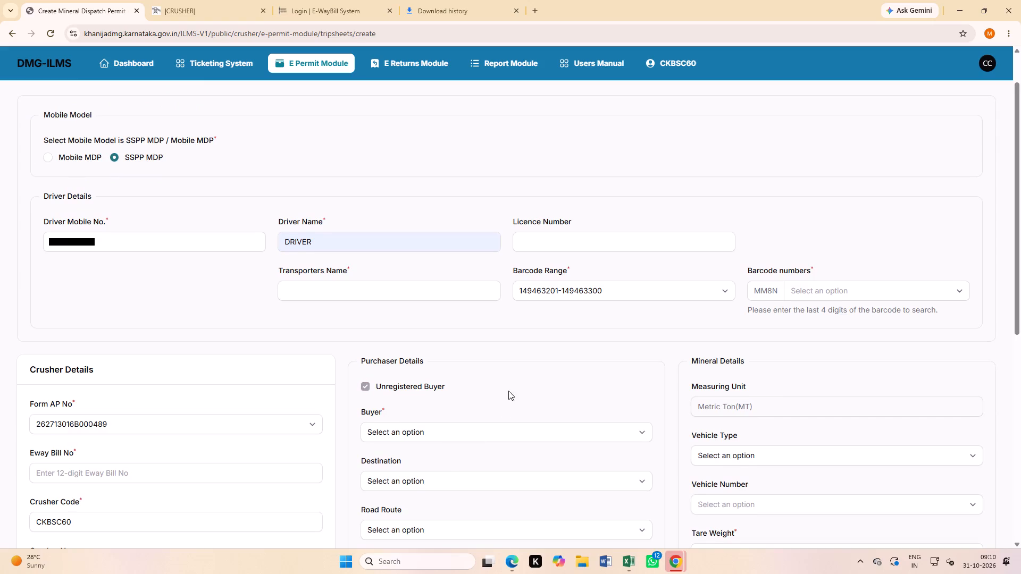
scroll(508, 391, "down", 1)
left_click(391, 381)
left_click(461, 407)
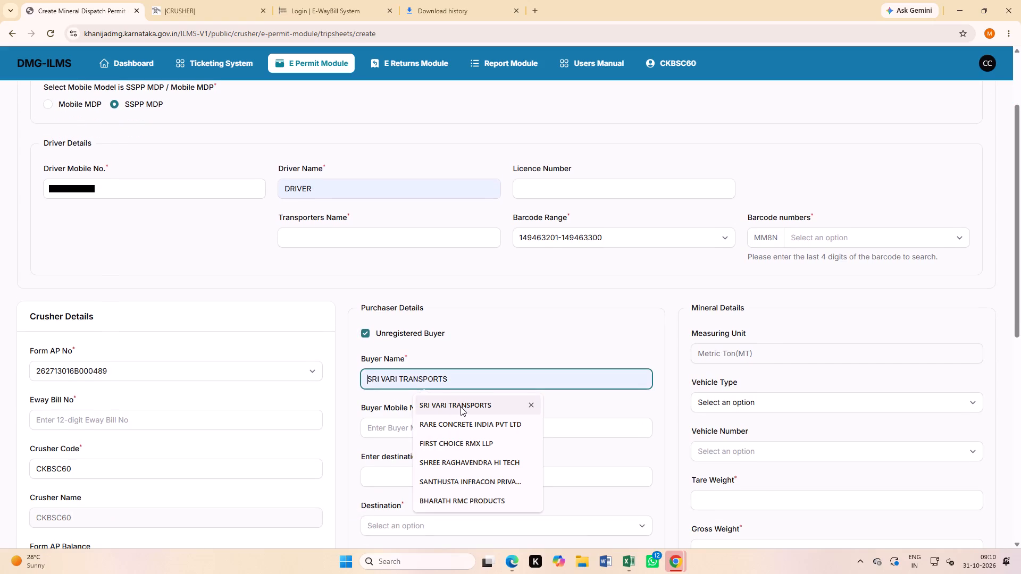
left_click(738, 399)
left_click(732, 471)
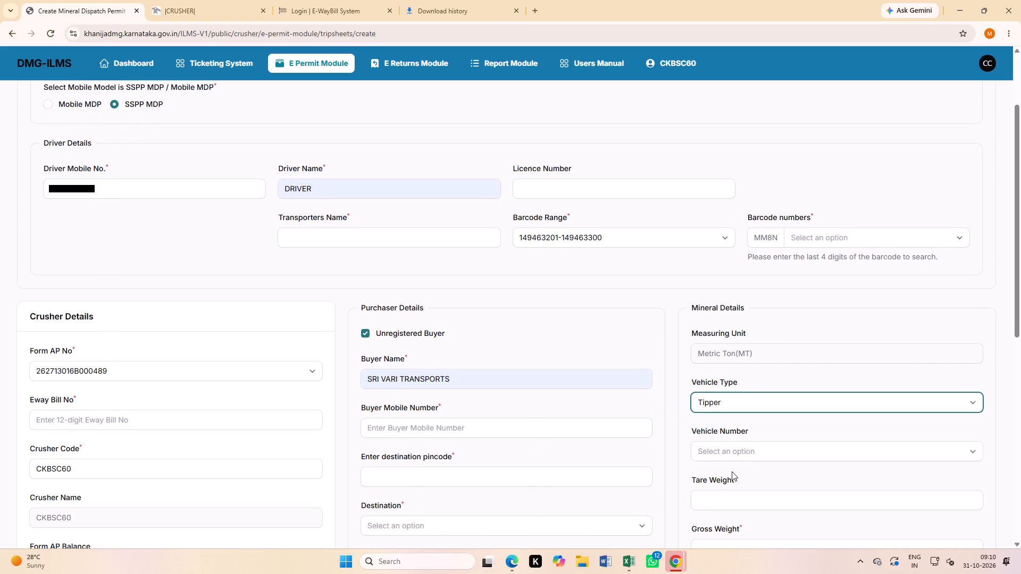
scroll(771, 436, "down", 1)
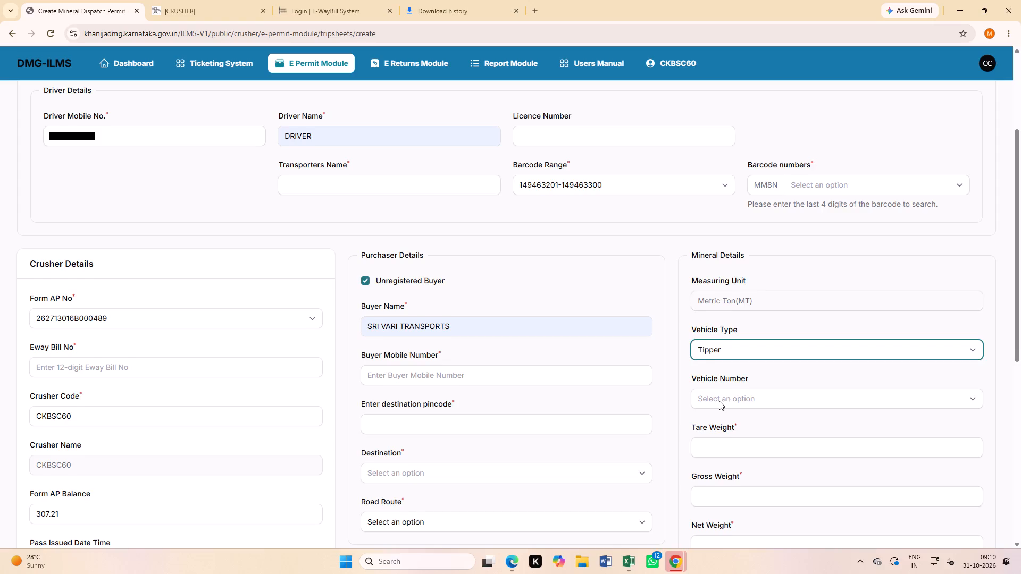
left_click(719, 401)
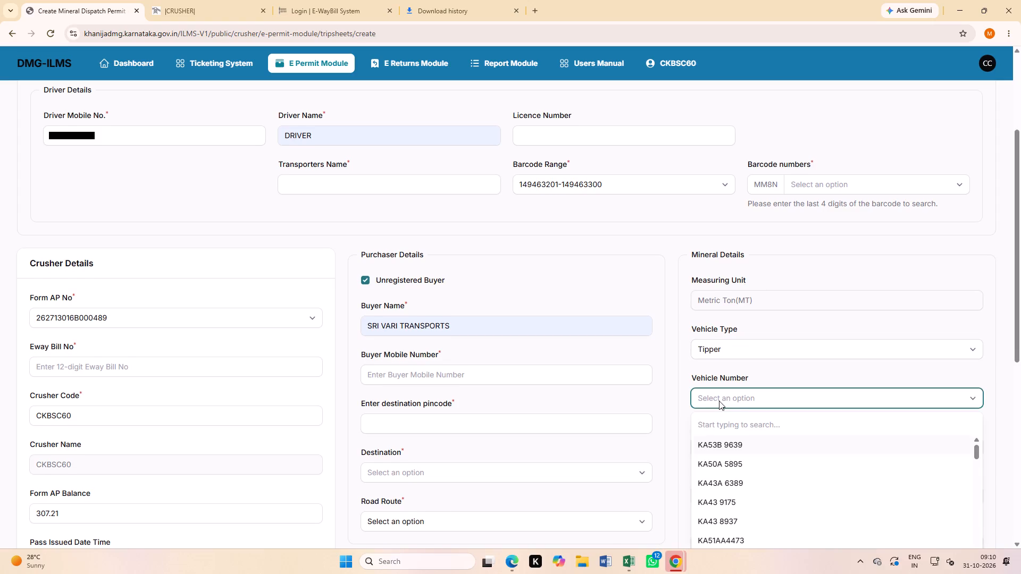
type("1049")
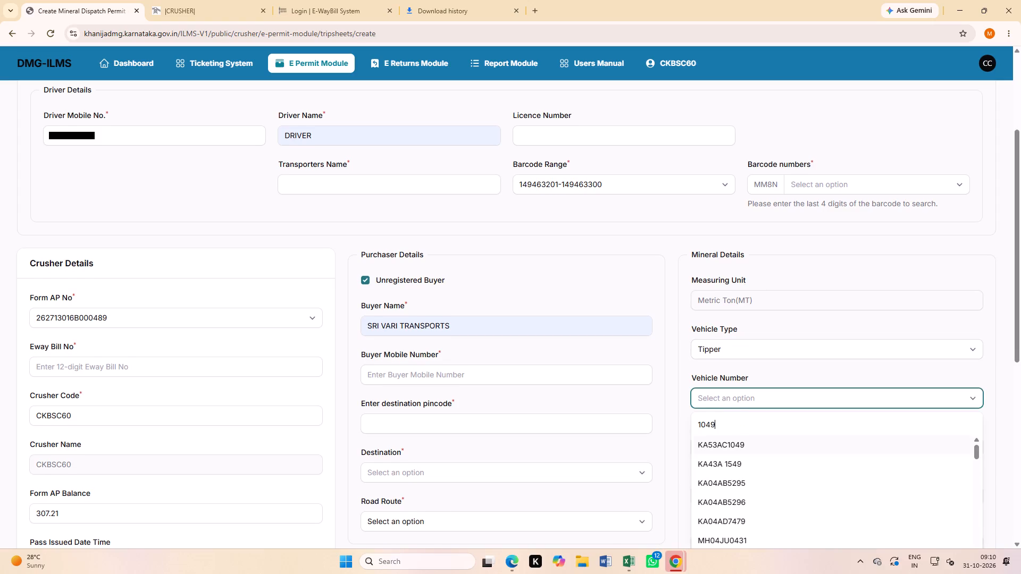
left_click(721, 449)
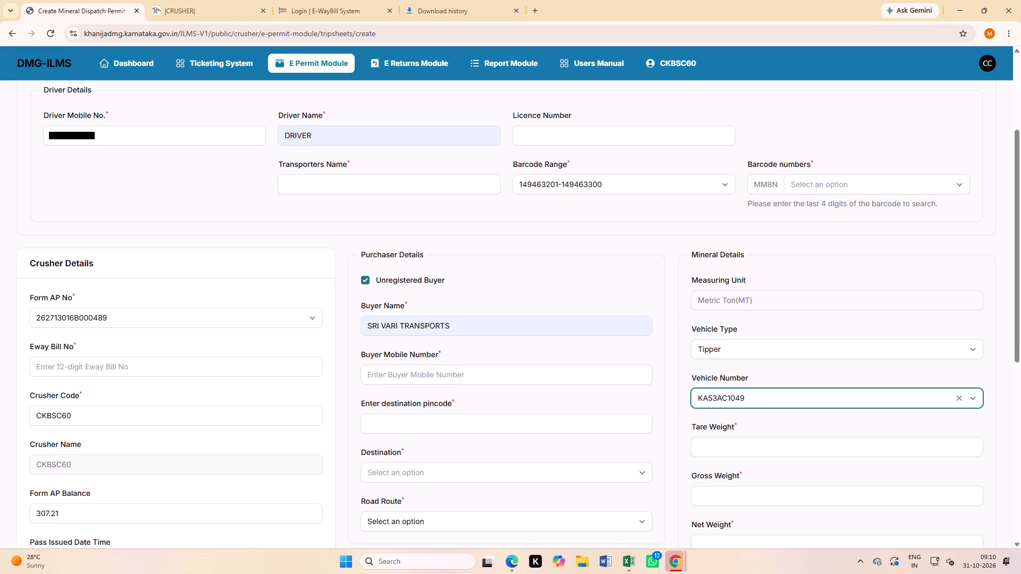
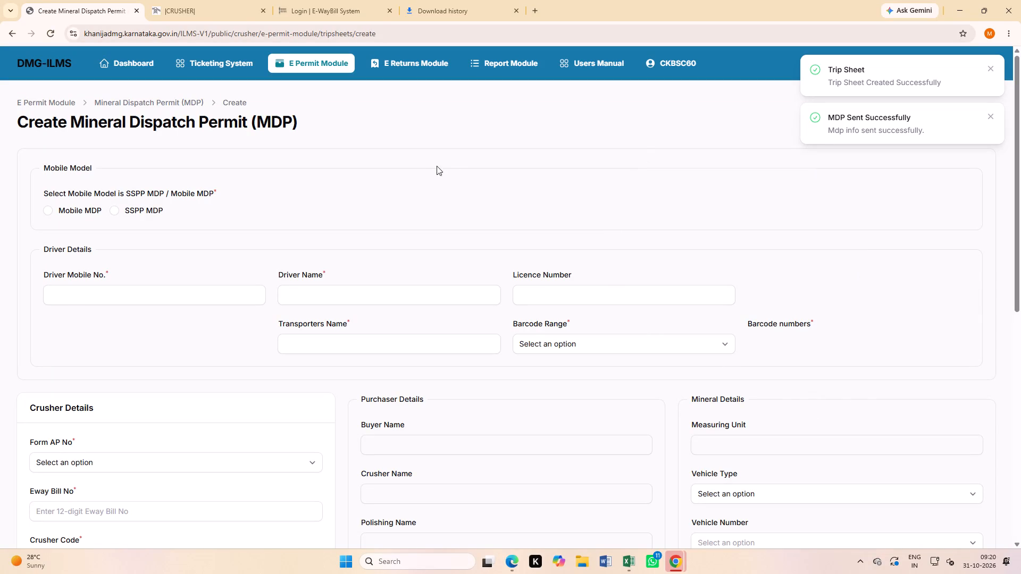
left_click(182, 11)
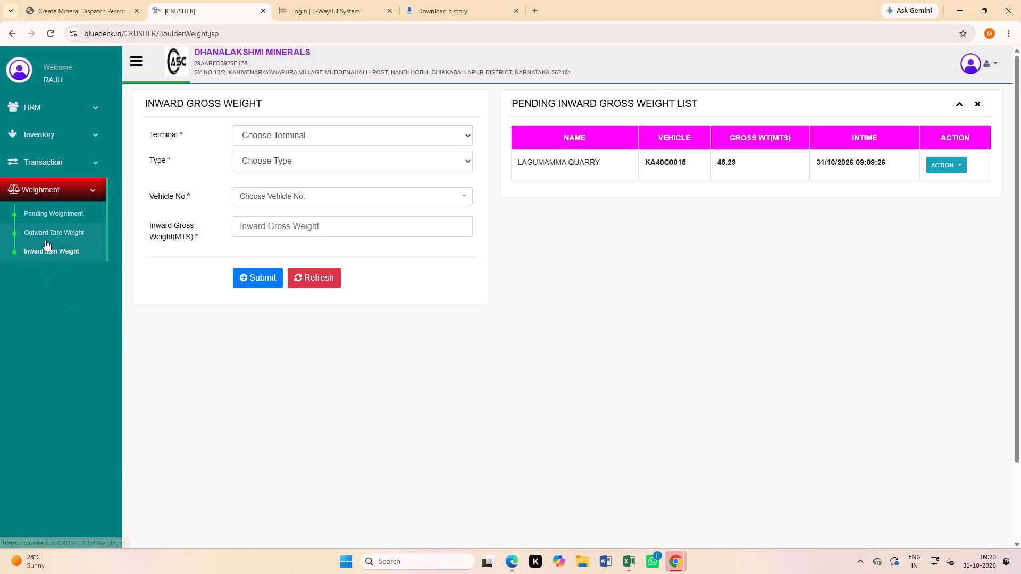
left_click(53, 233)
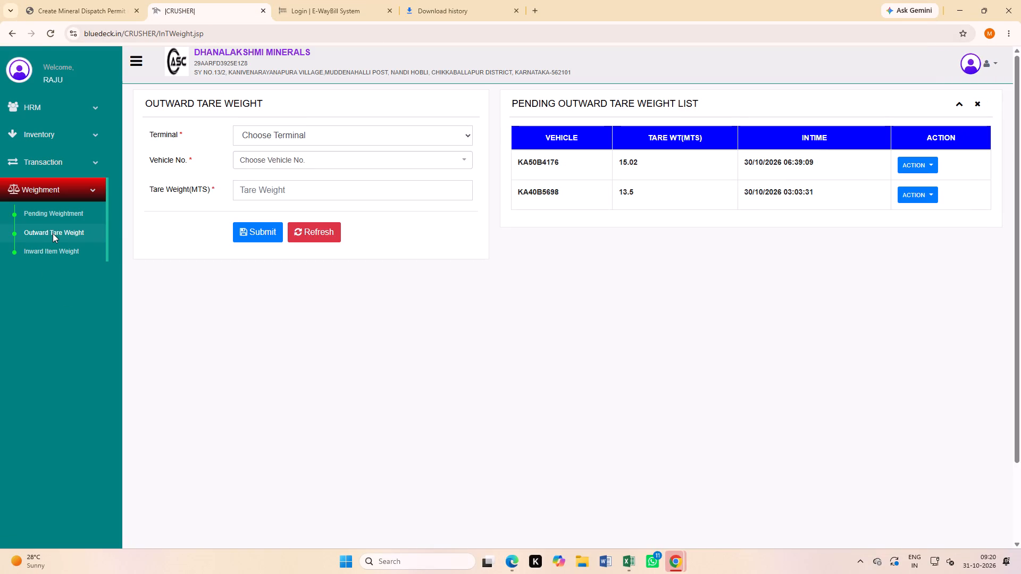
left_click(272, 138)
left_click(270, 168)
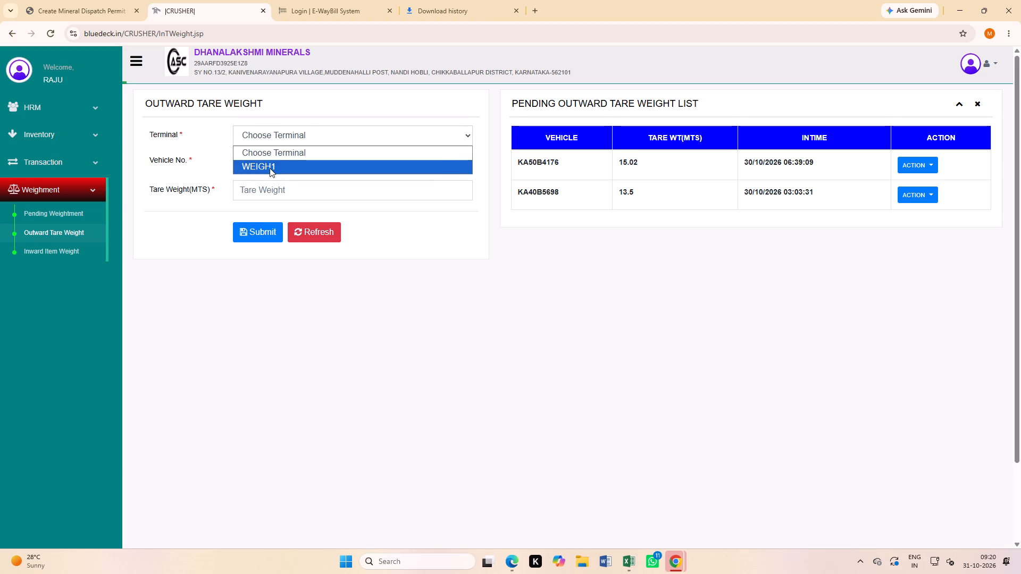
left_click(270, 166)
type("6869")
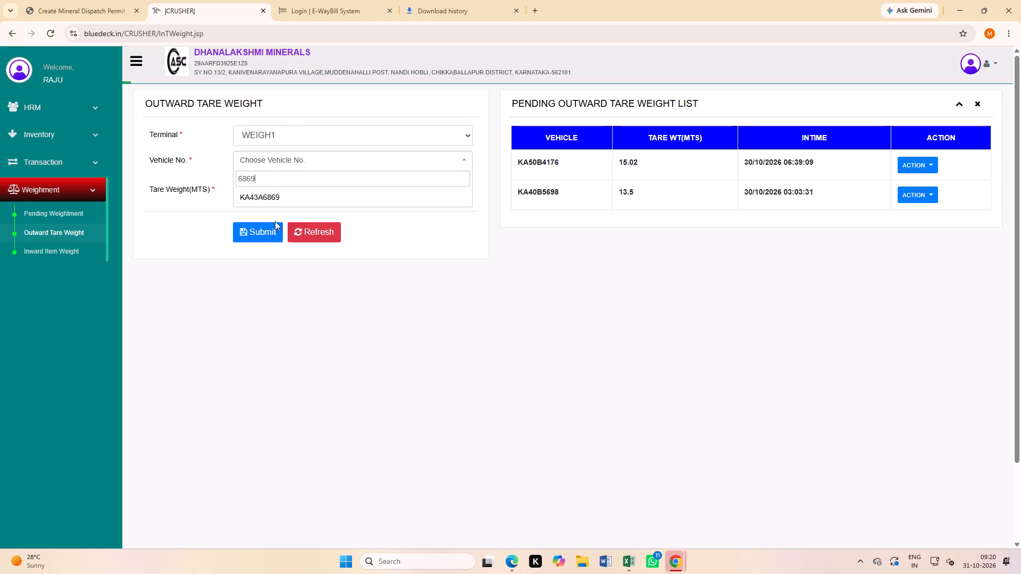
left_click(274, 195)
left_click(255, 193)
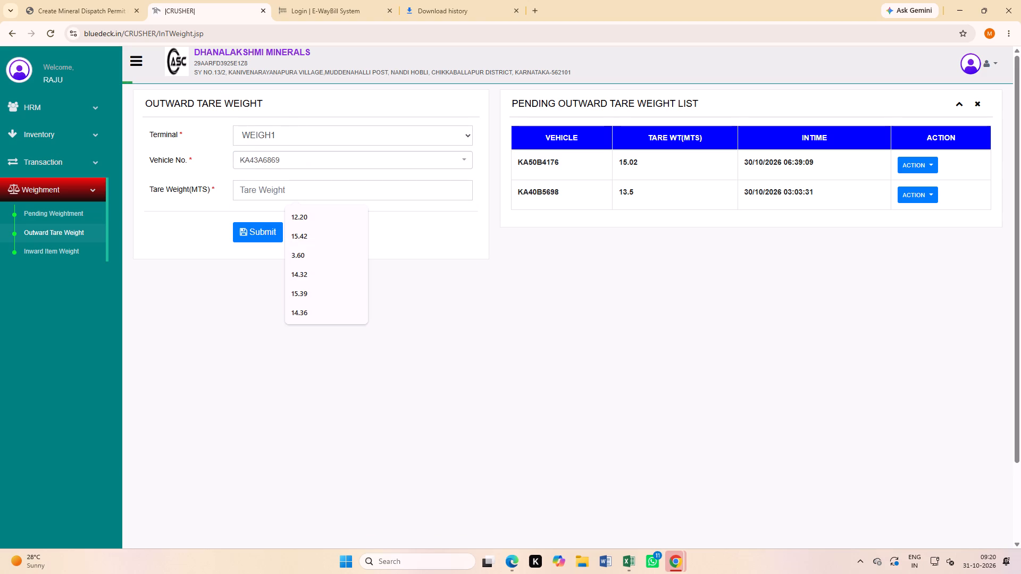
type("12.19")
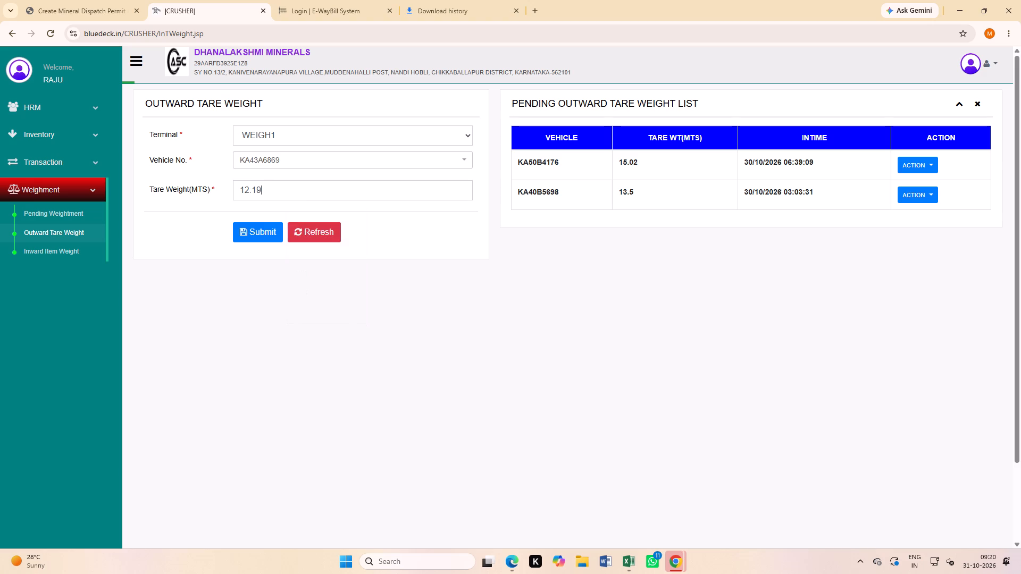
left_click(256, 230)
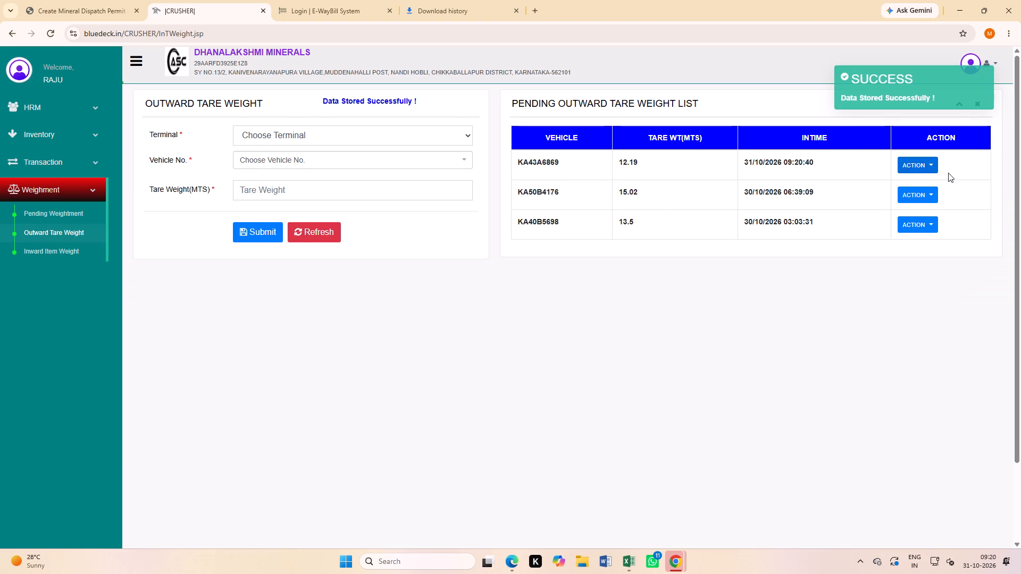
left_click(923, 170)
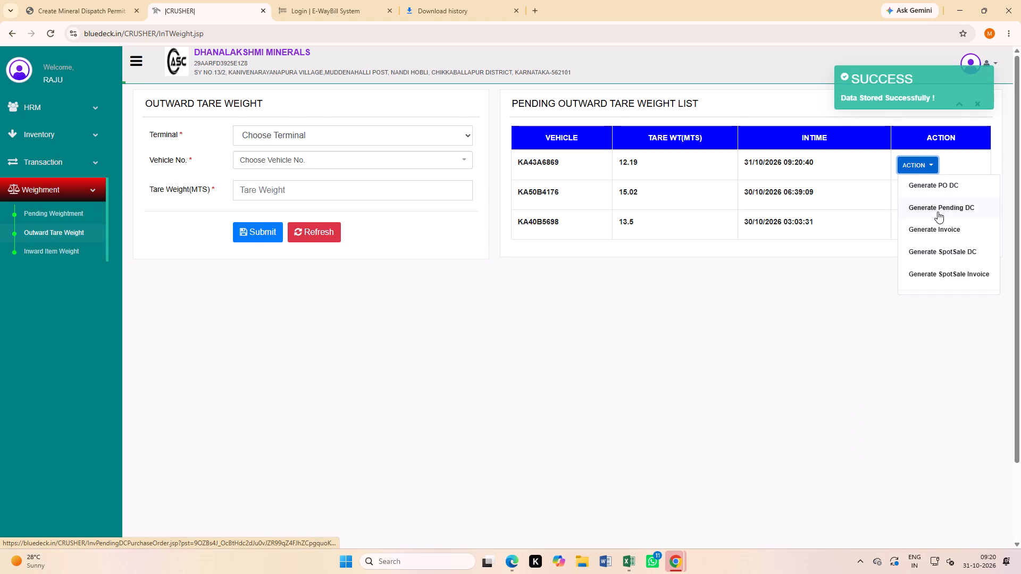
left_click(938, 212)
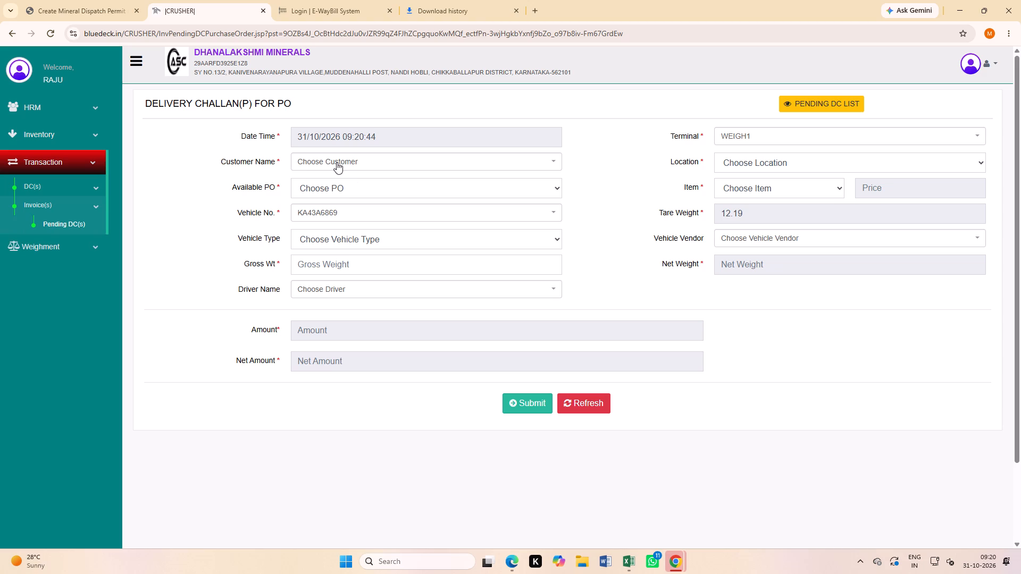
left_click(337, 162)
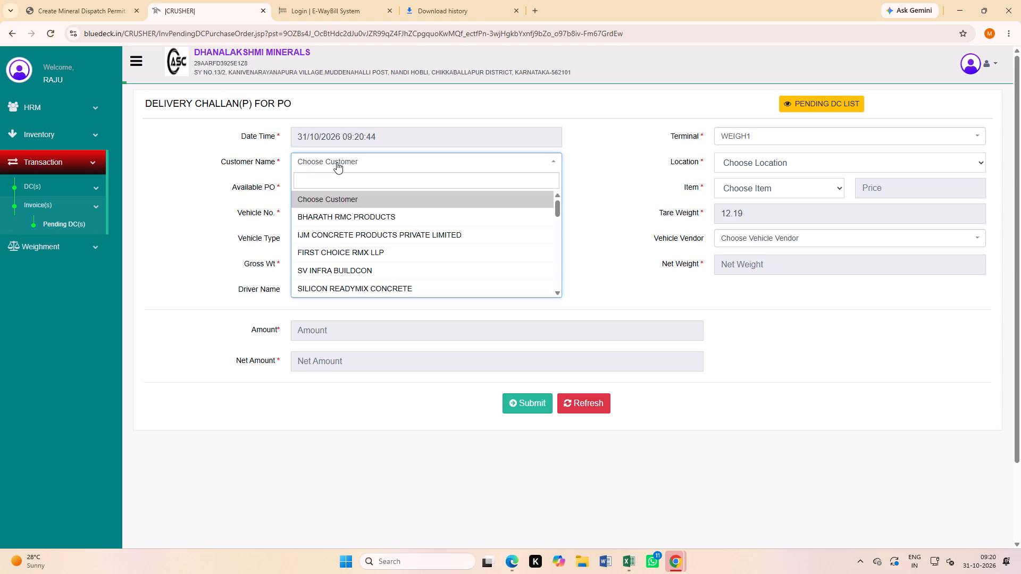
type("RARE")
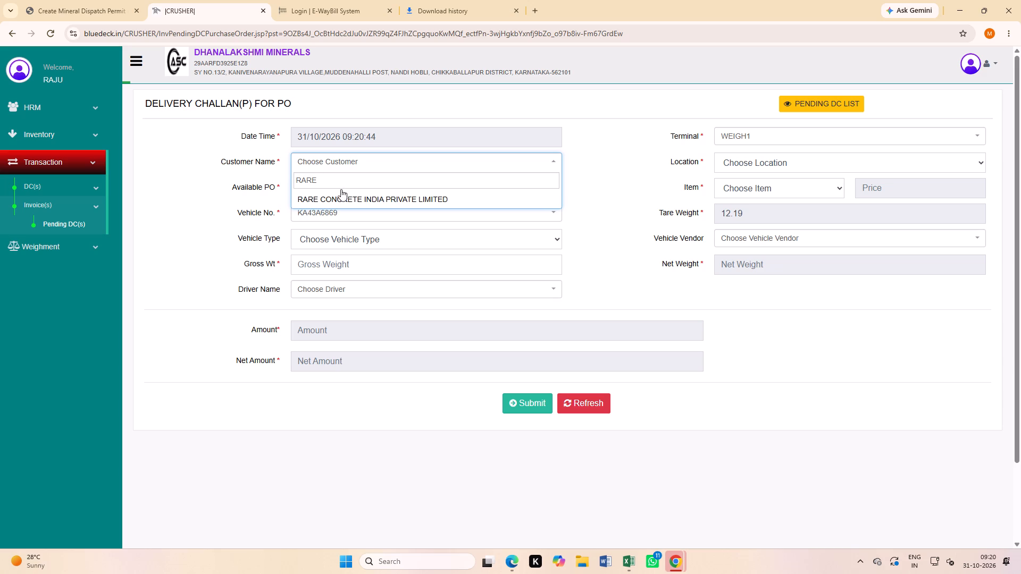
left_click(332, 200)
left_click(744, 163)
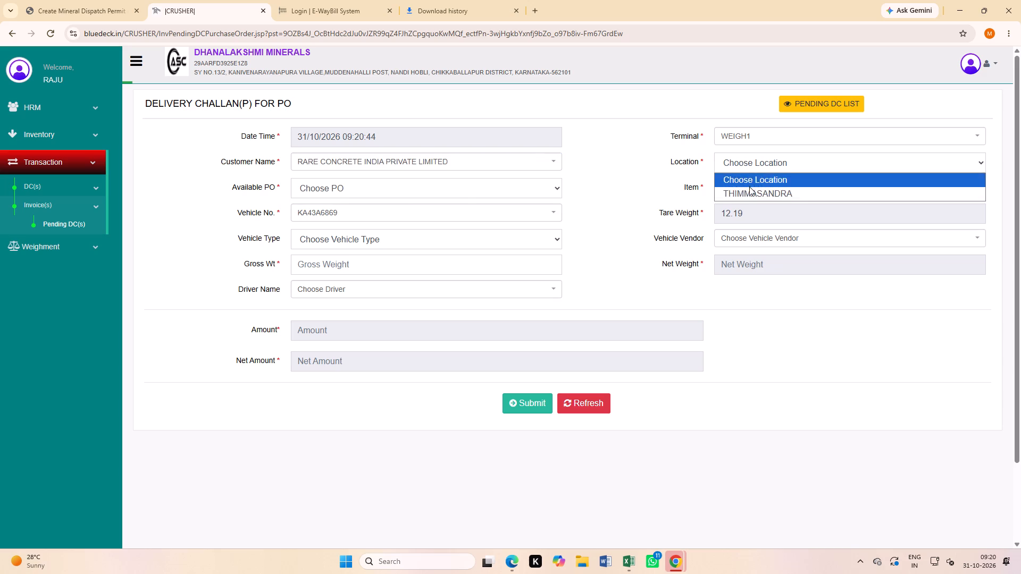
left_click(741, 193)
left_click(318, 188)
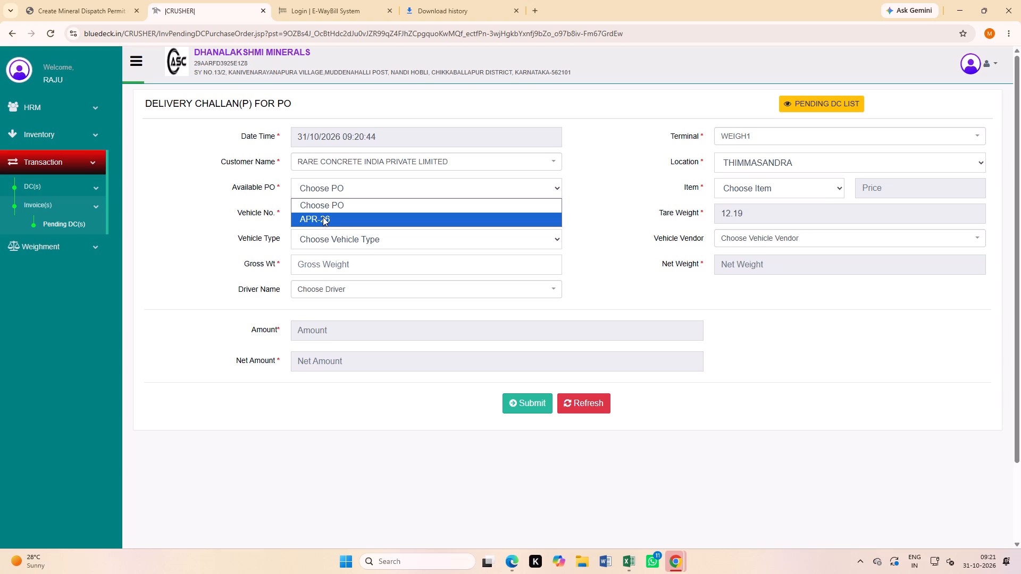
left_click(330, 217)
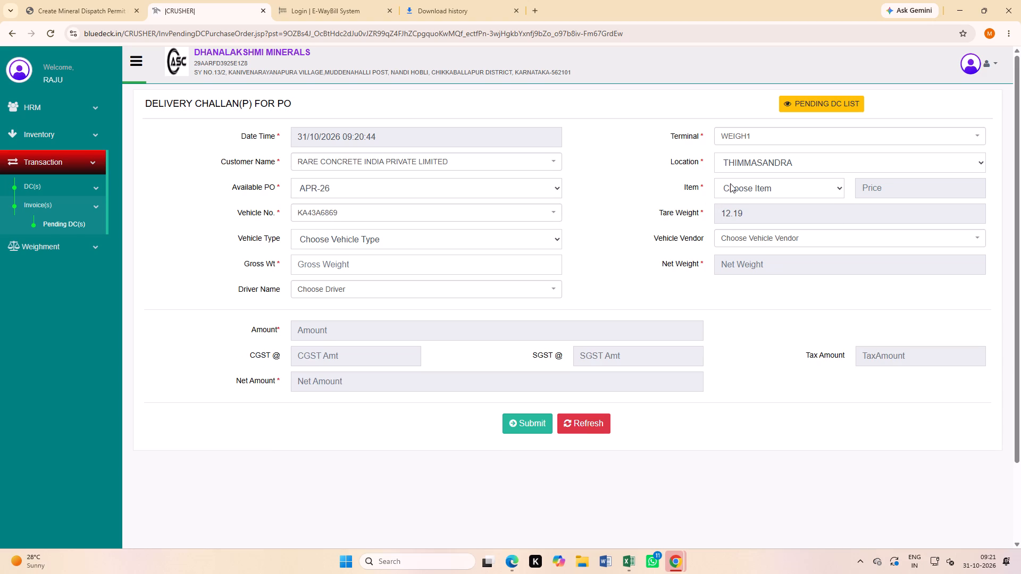
left_click(730, 183)
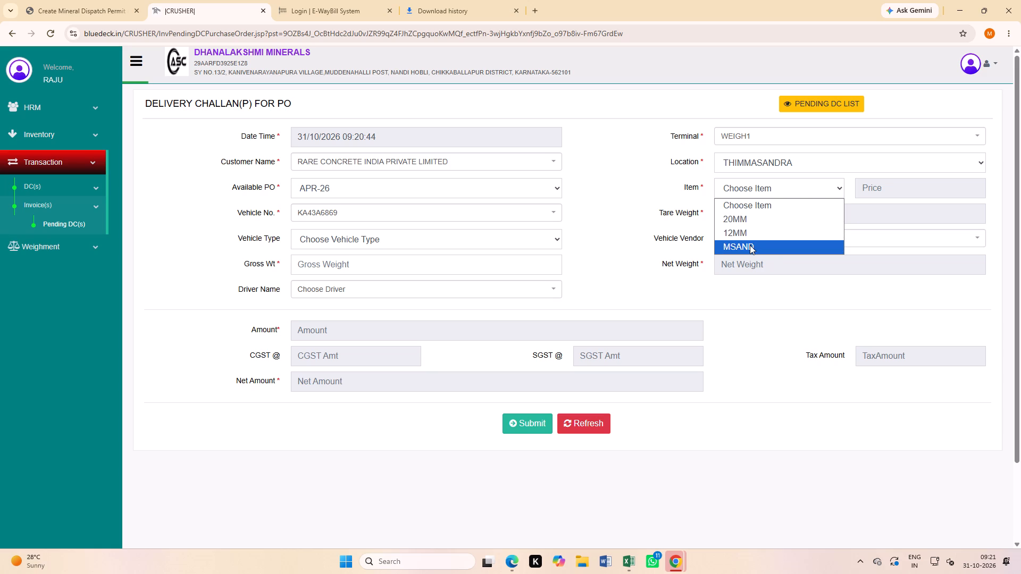
left_click(747, 233)
Enter 46.17 as the gross weight in the delivery challan.
left_click(311, 263)
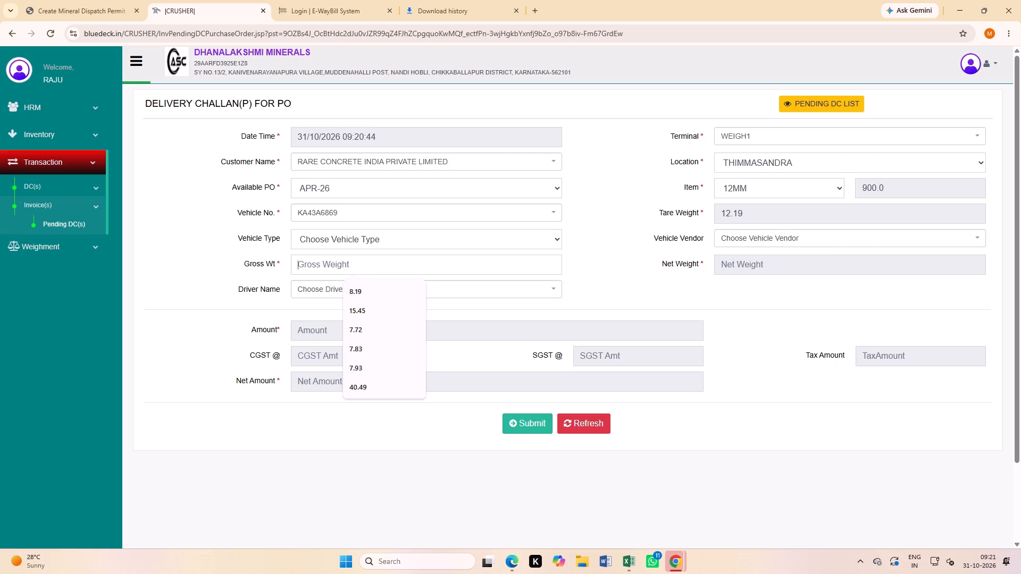
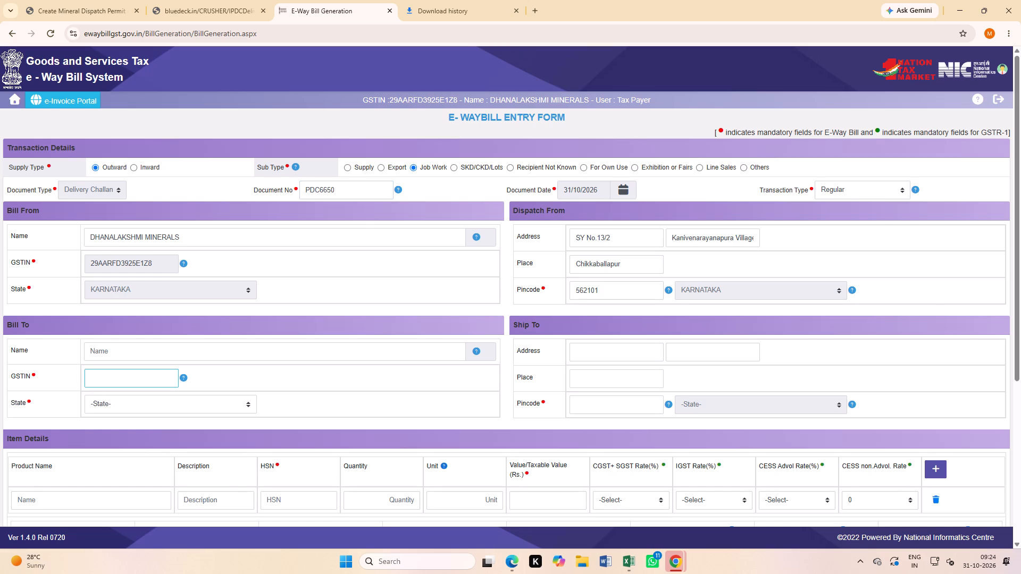
key("ctrl+v")
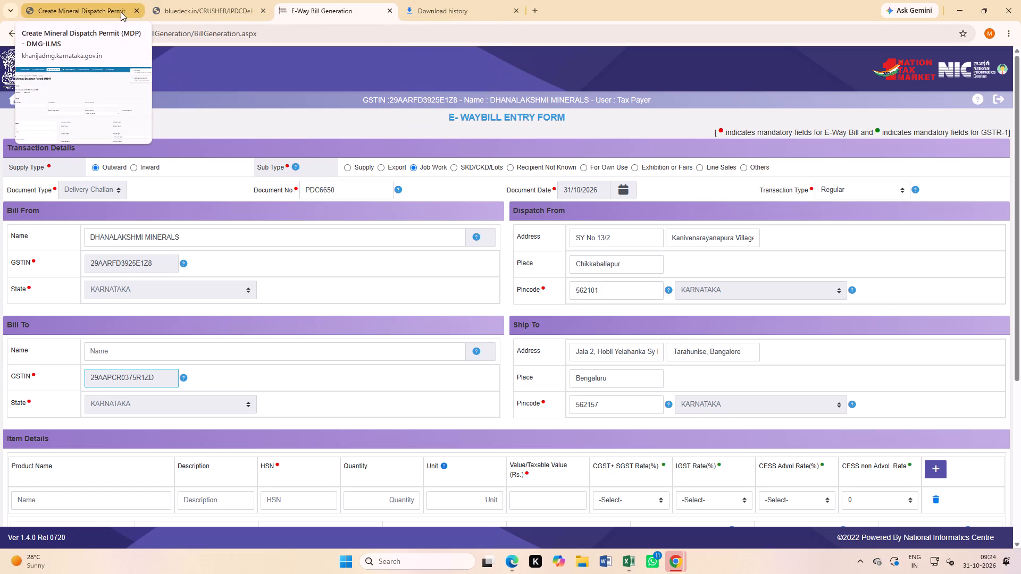
left_click(209, 6)
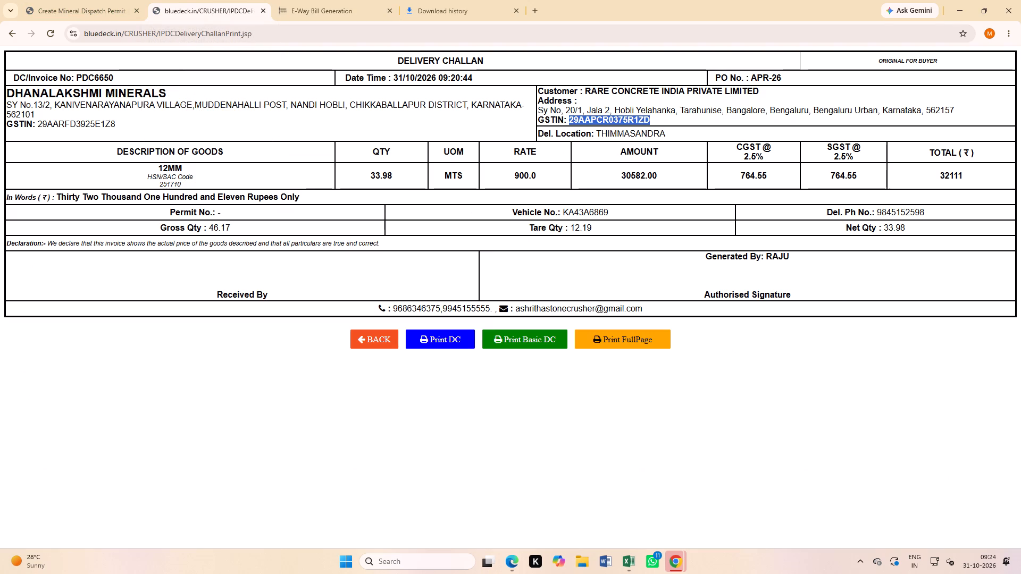
left_click(586, 90)
left_click_drag(586, 90, 746, 88)
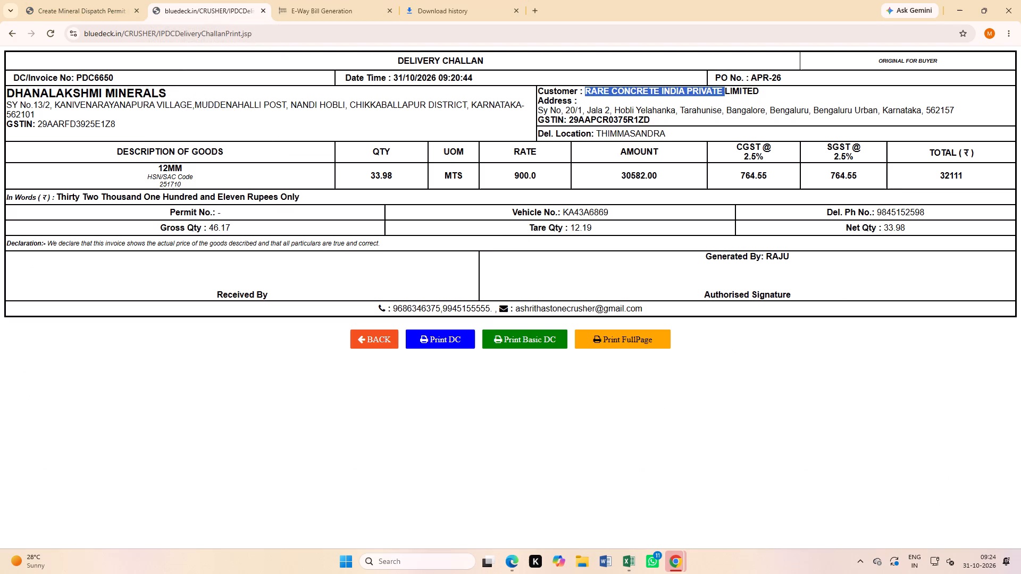
key("ctrl+c")
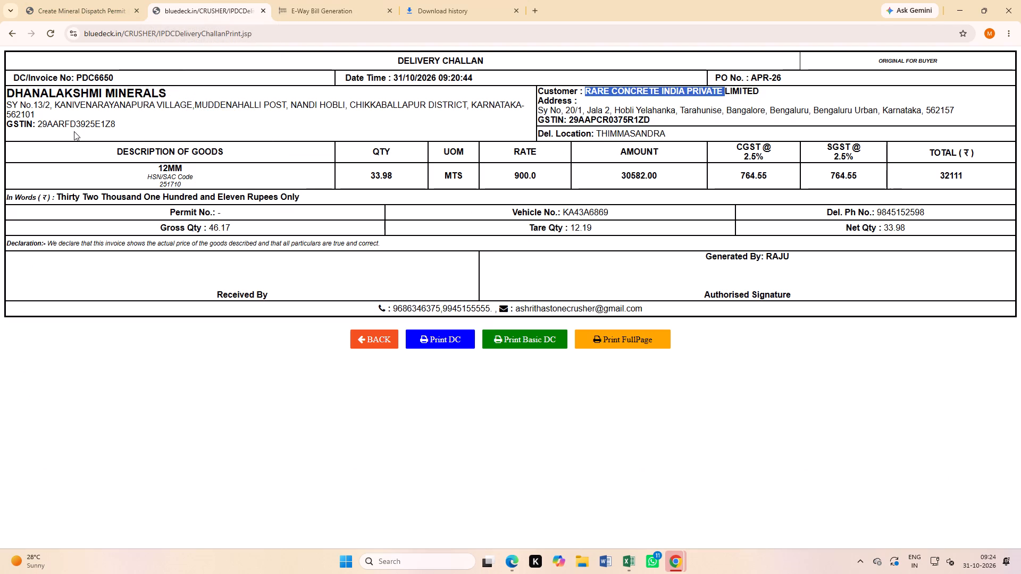
left_click(319, 12)
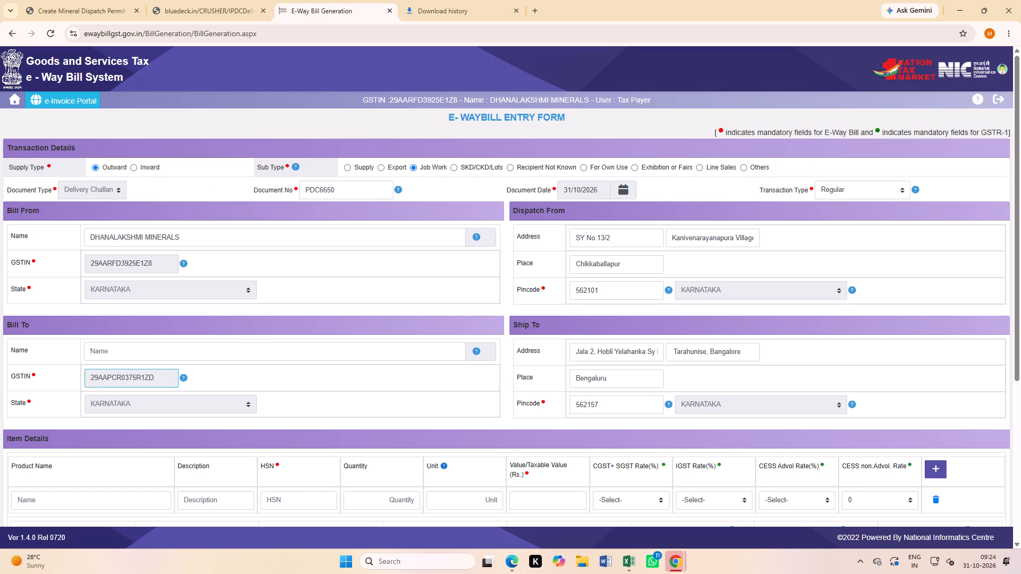
left_click(114, 357)
key("ctrl+v")
Fill the item row with product 12MM, description AGGREGATE, HSN 251710, quantity 33.98 and unit TON.
scroll(115, 384, "down", 2)
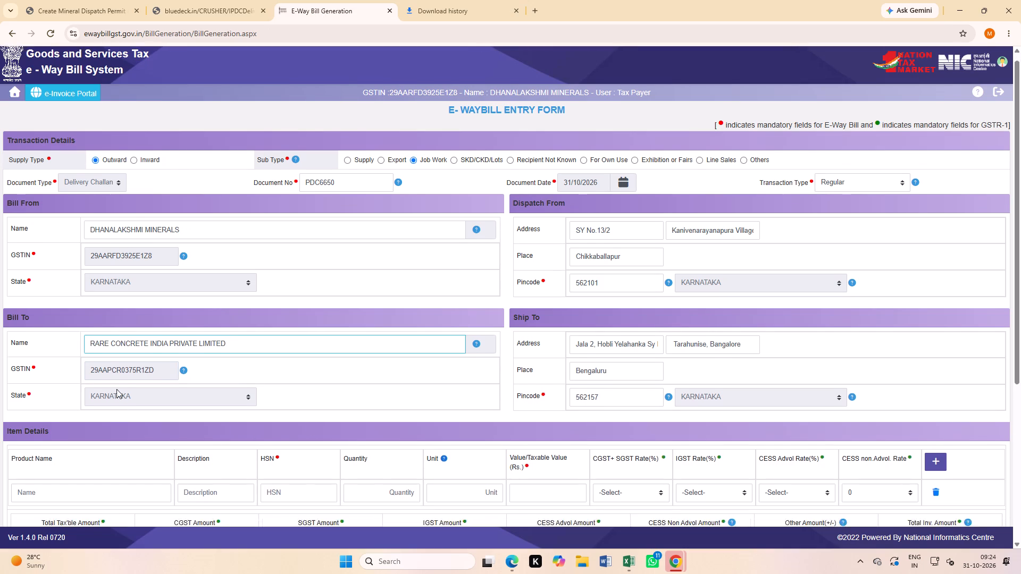
left_click(58, 394)
type("12MM")
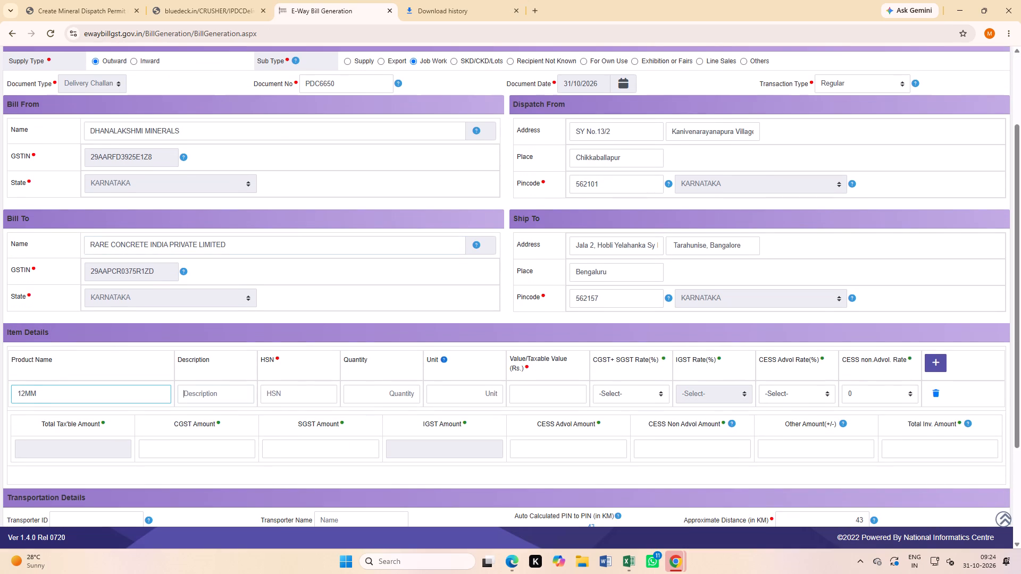
left_click(219, 393)
type("AGG")
type("REGATE")
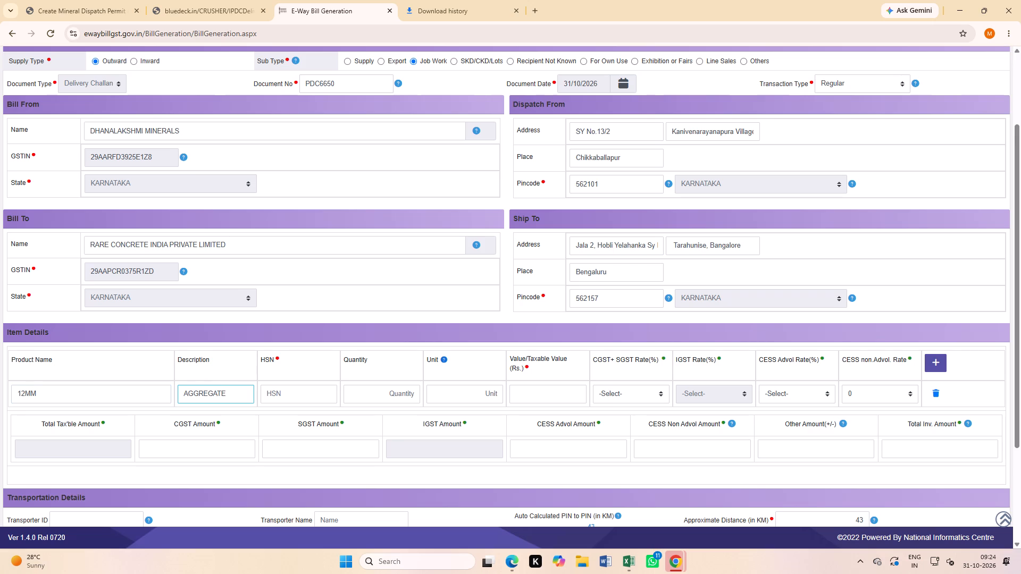
left_click(281, 398)
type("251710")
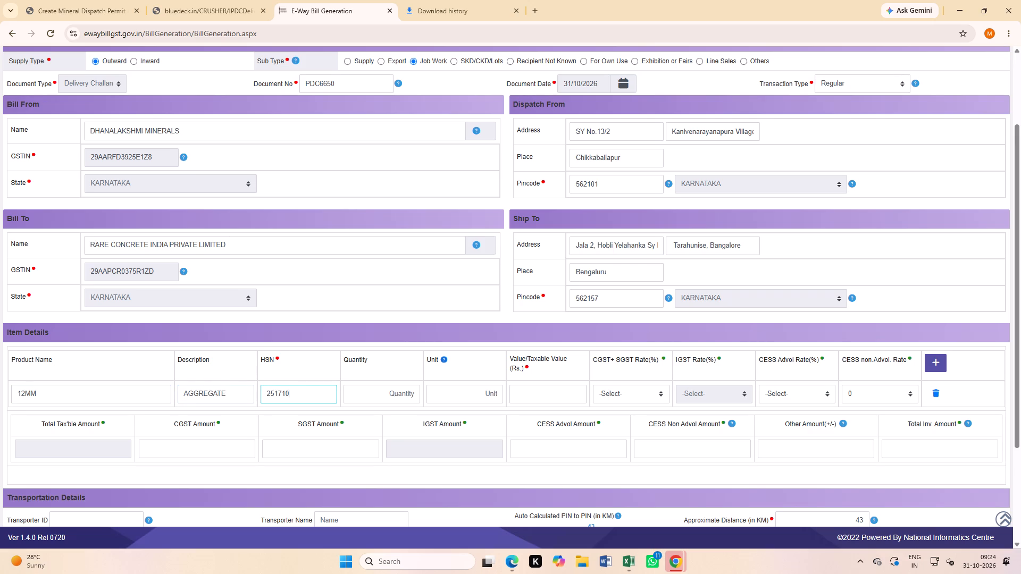
left_click(380, 391)
type("33.")
type("98")
left_click(459, 400)
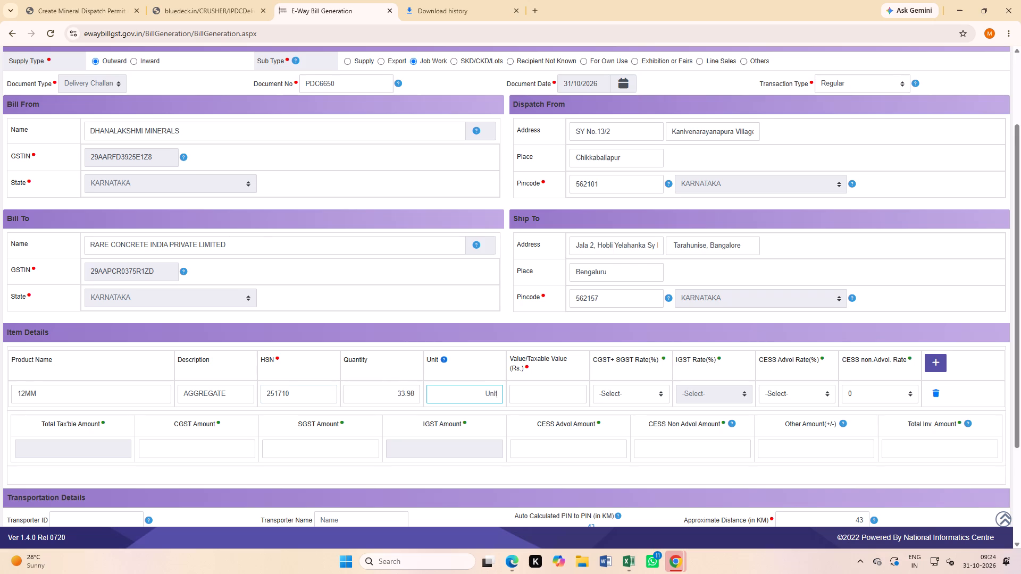
type("TON")
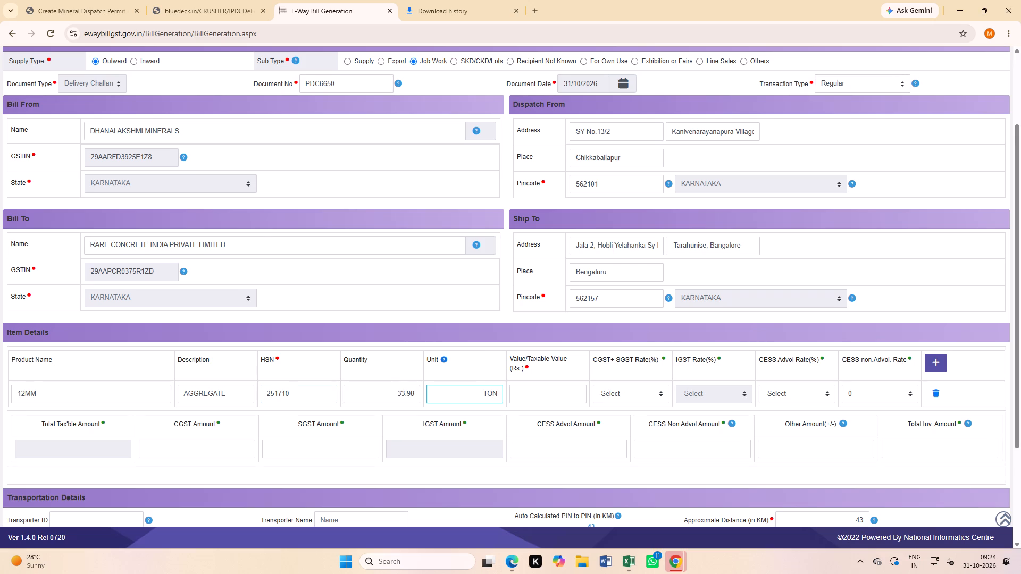
Copy the vehicle number from the delivery challan, and set the item's taxable value to 30582 with a CGST+SGST rate of 2.500 + 2.500.
left_click(547, 402)
left_click(197, 14)
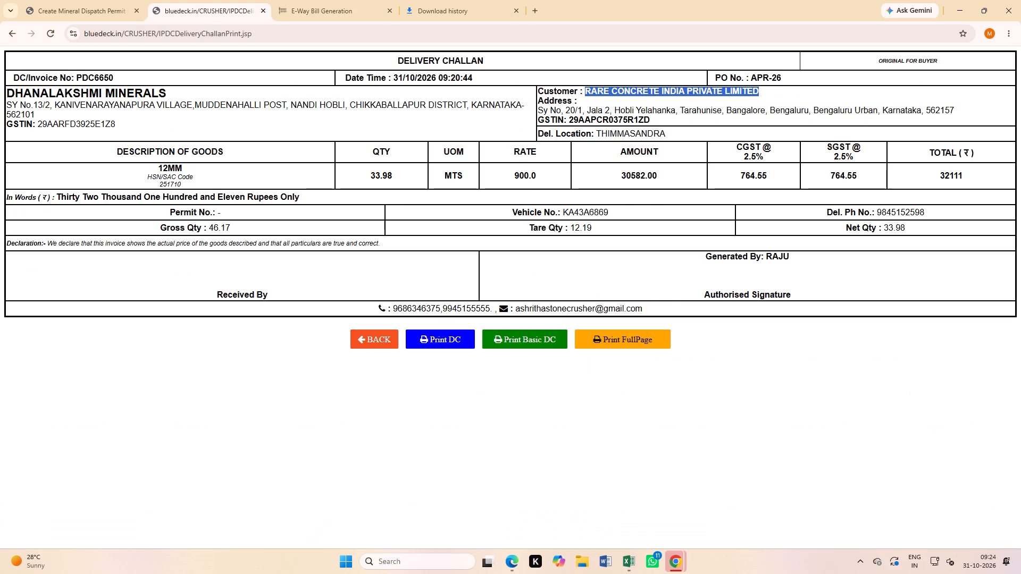
double_click(582, 213)
key("ctrl+c")
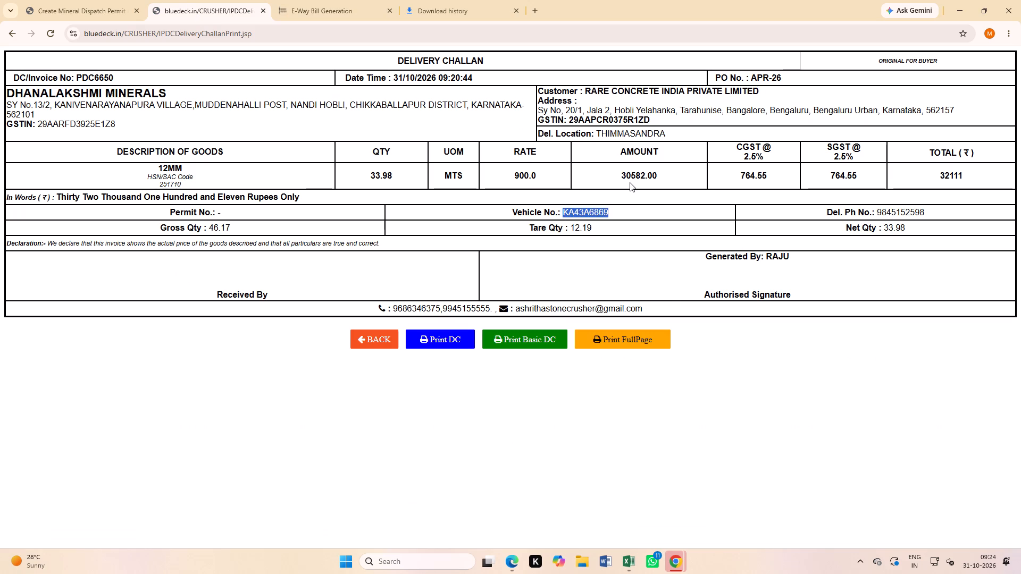
left_click(327, 13)
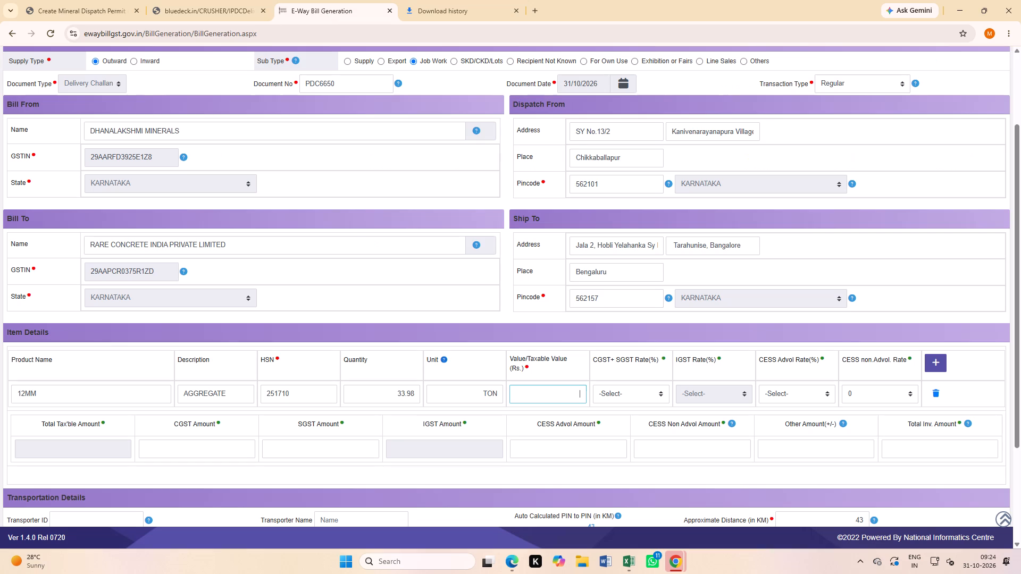
left_click(541, 396)
type("305")
type("82")
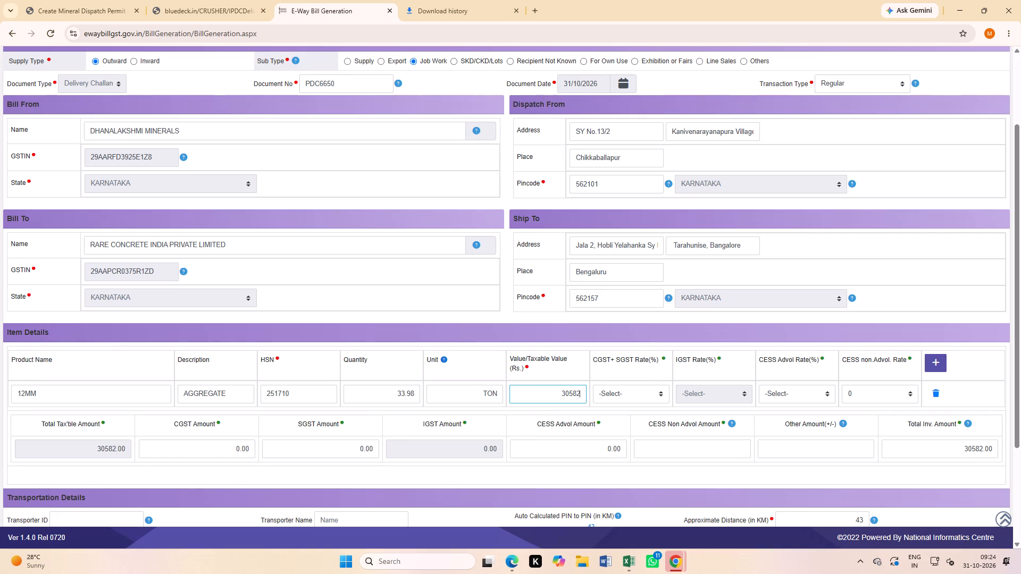
left_click(634, 394)
left_click(631, 294)
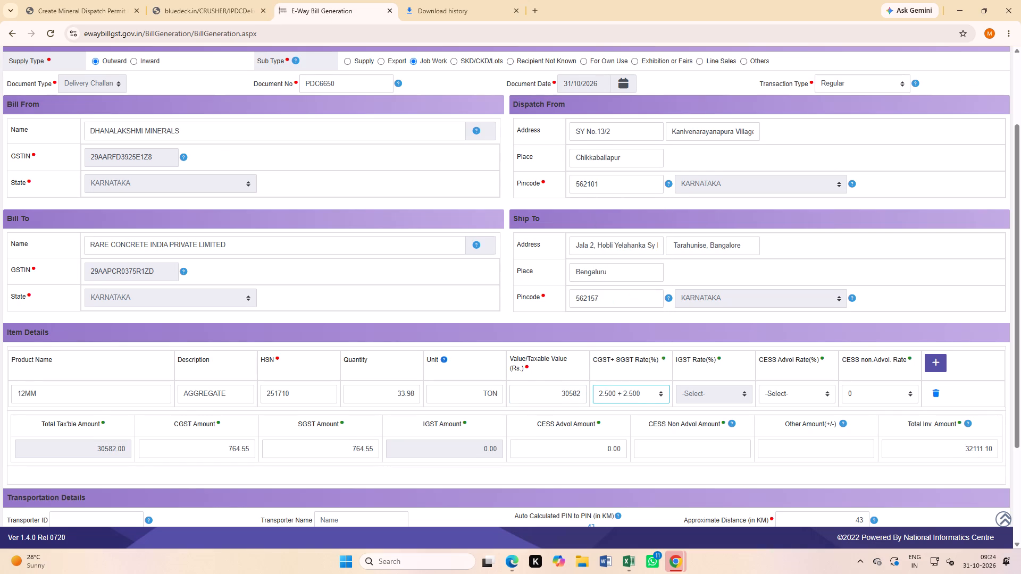
scroll(142, 462, "down", 3)
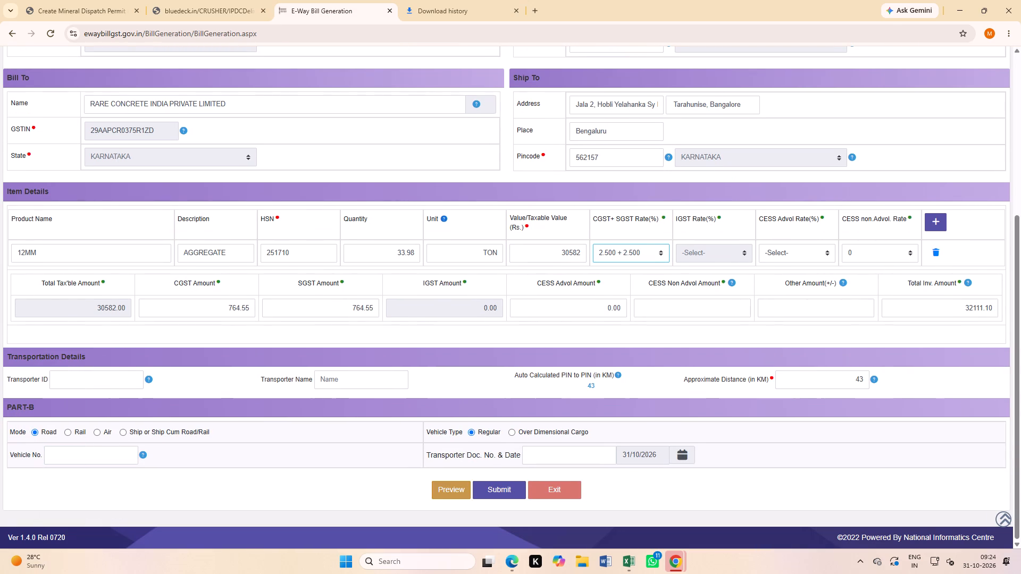
left_click(73, 458)
key("ctrl+v")
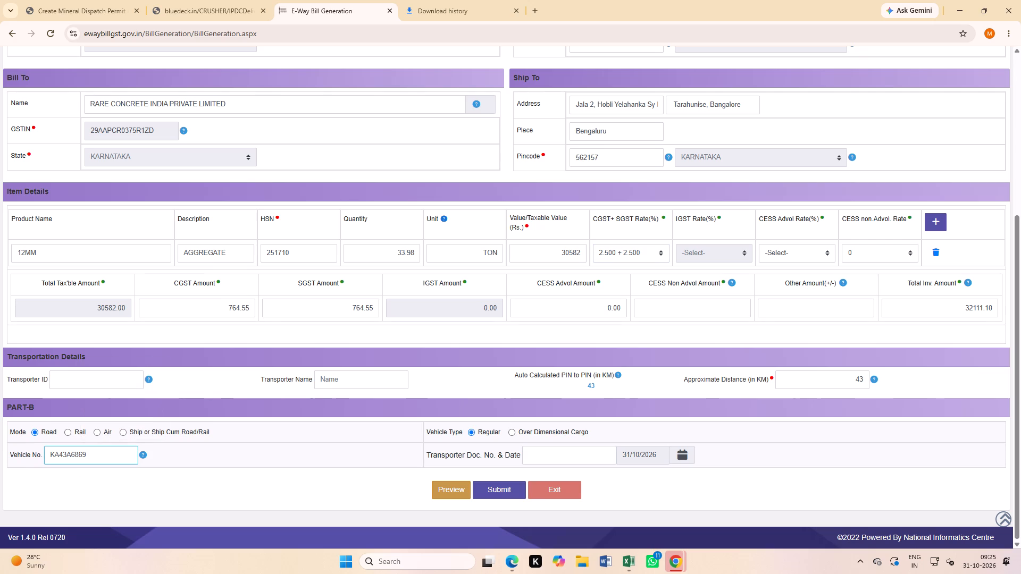
left_click(126, 495)
scroll(329, 463, "down", 3)
left_click(200, 495)
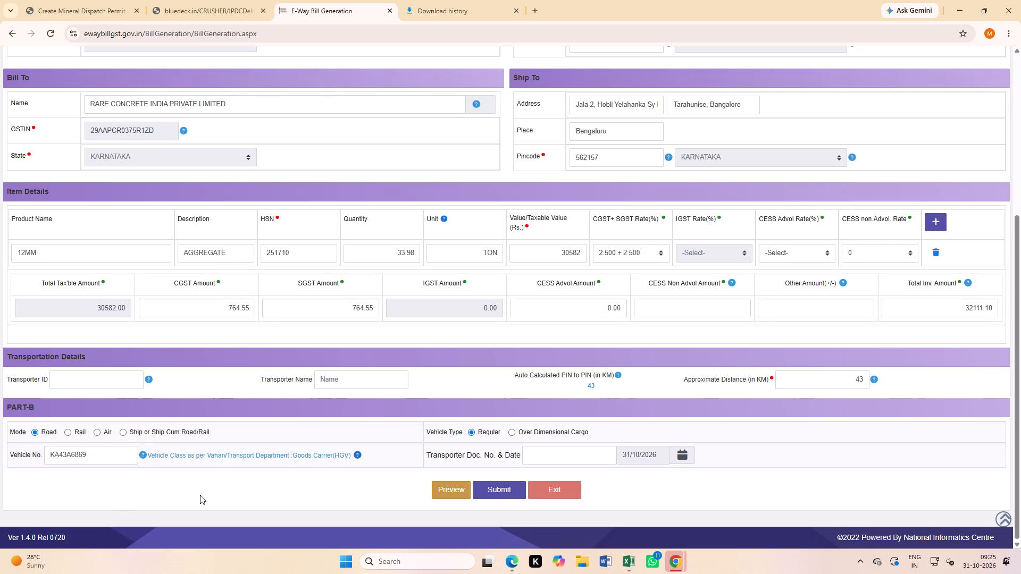
scroll(357, 438, "down", 1)
left_click(499, 494)
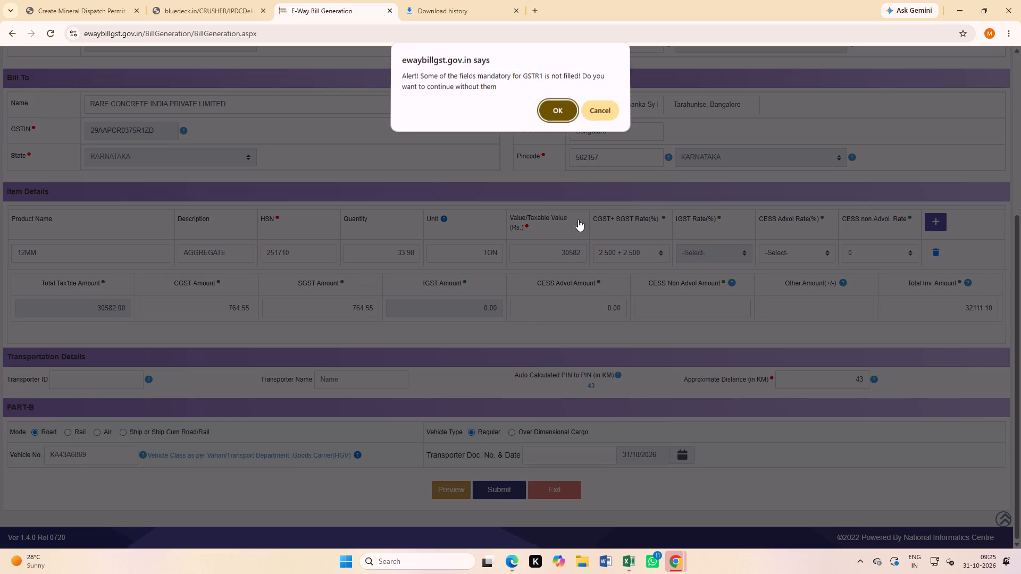
left_click(560, 116)
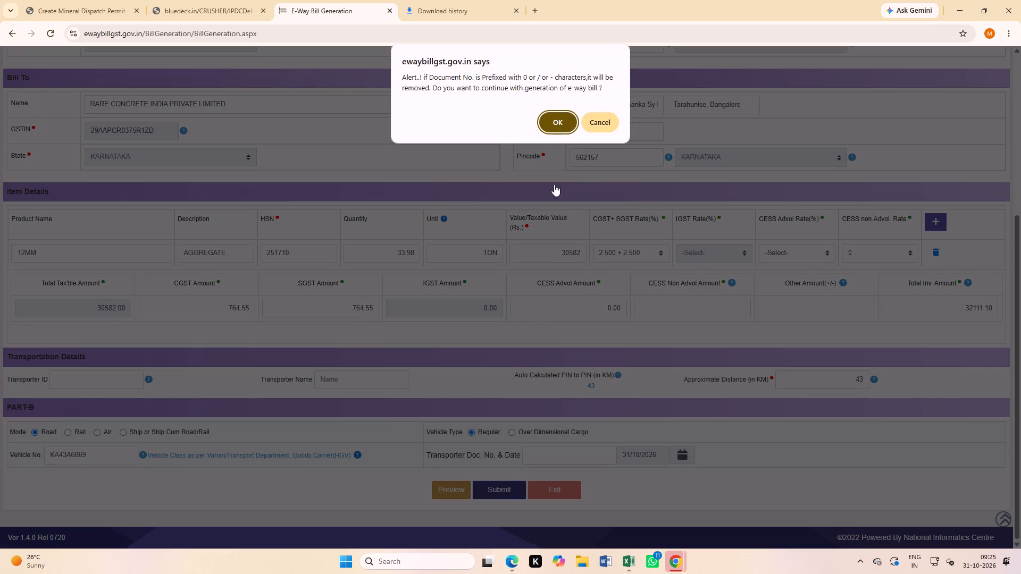
left_click(565, 123)
Print one copy of the detailed e-way bill for challan PDC6650 on the Canon LBP6030 printer.
scroll(359, 377, "down", 4)
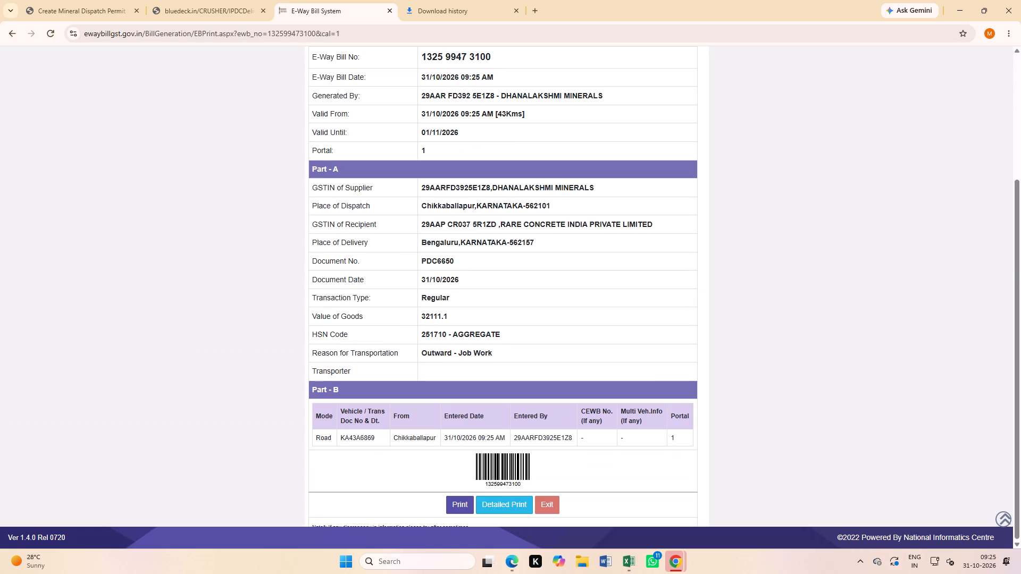
left_click(498, 507)
scroll(506, 365, "down", 2)
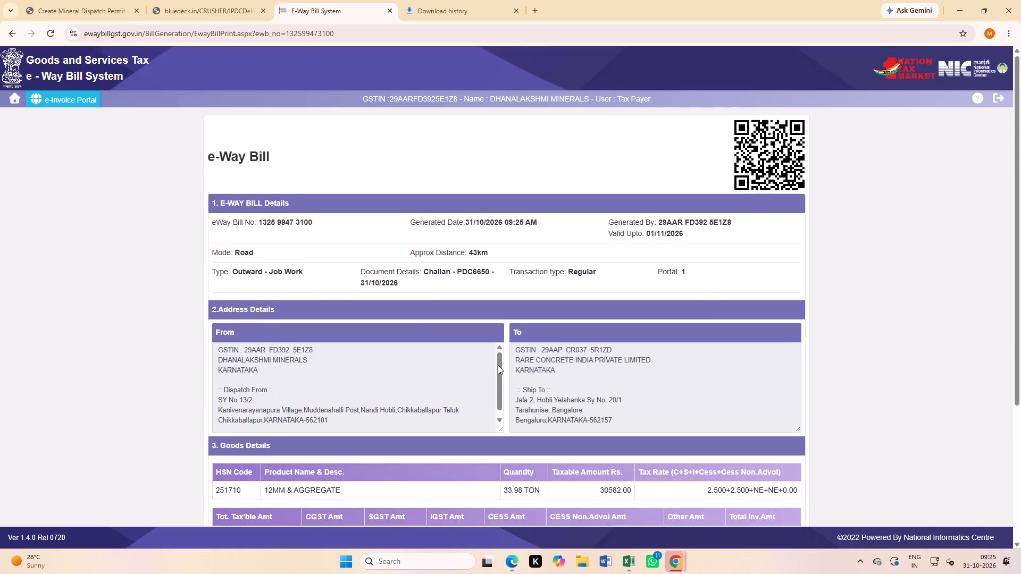
scroll(498, 365, "down", 6)
left_click(492, 517)
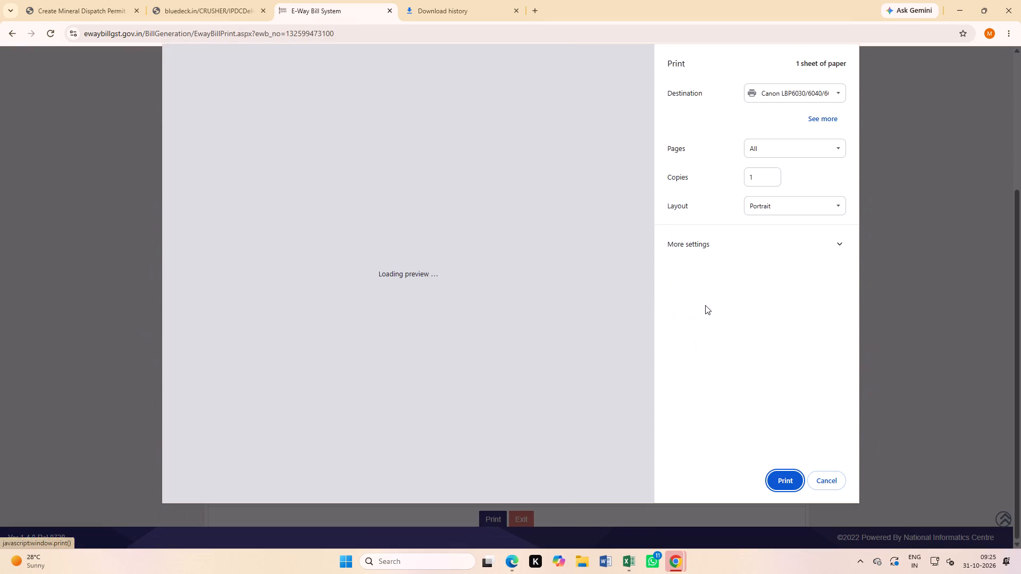
left_click(788, 478)
Copy the e-way bill number from the E-WAY BILL Details section.
scroll(353, 406, "up", 2)
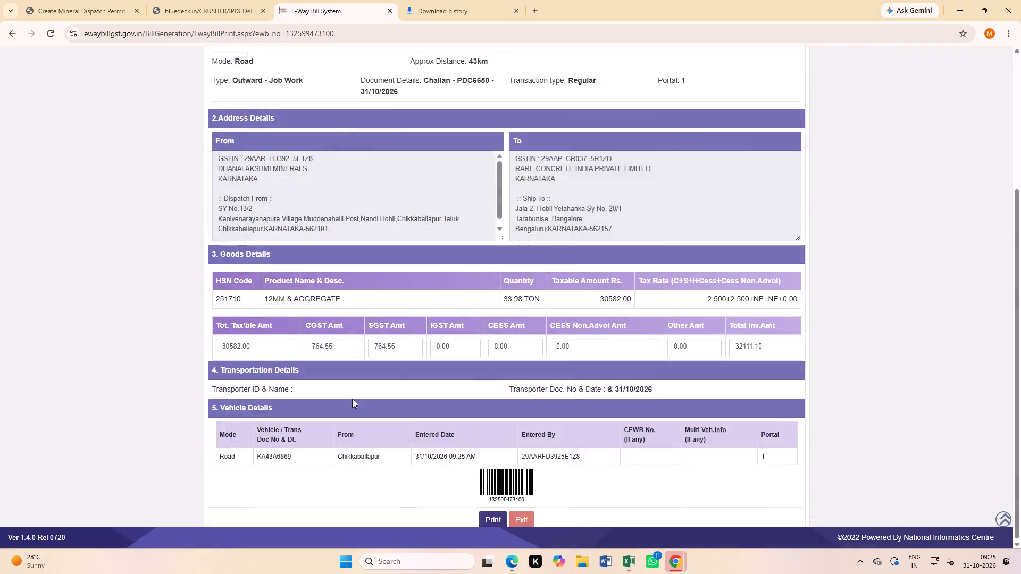
scroll(352, 399, "up", 1)
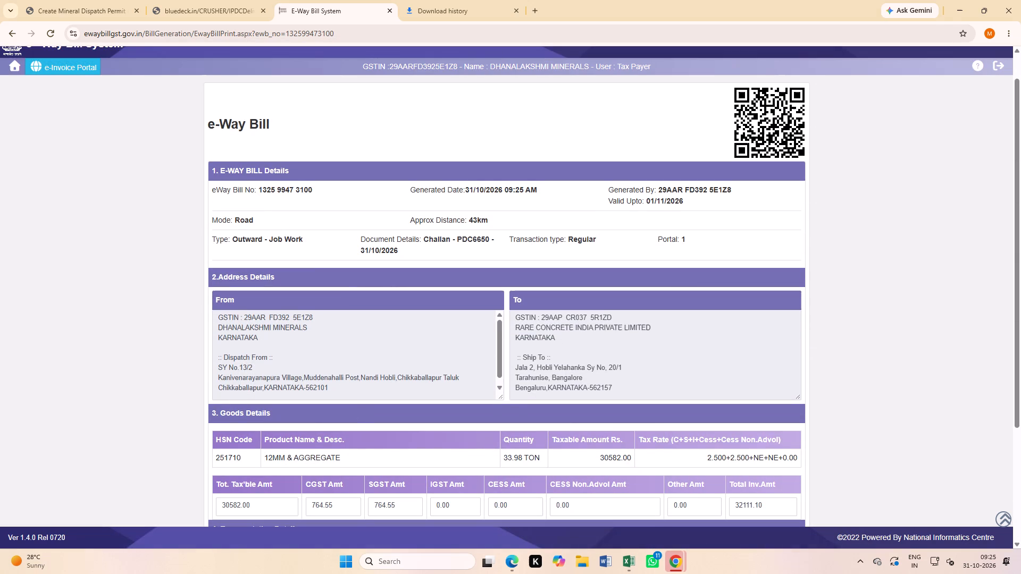
left_click_drag(260, 189, 359, 192)
key("ctrl+c")
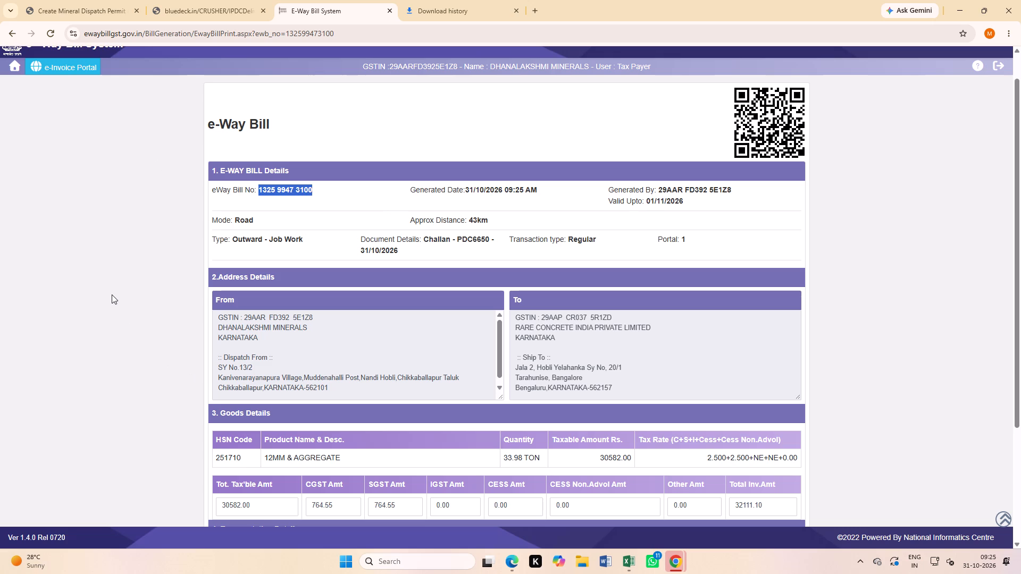
scroll(311, 335, "up", 4)
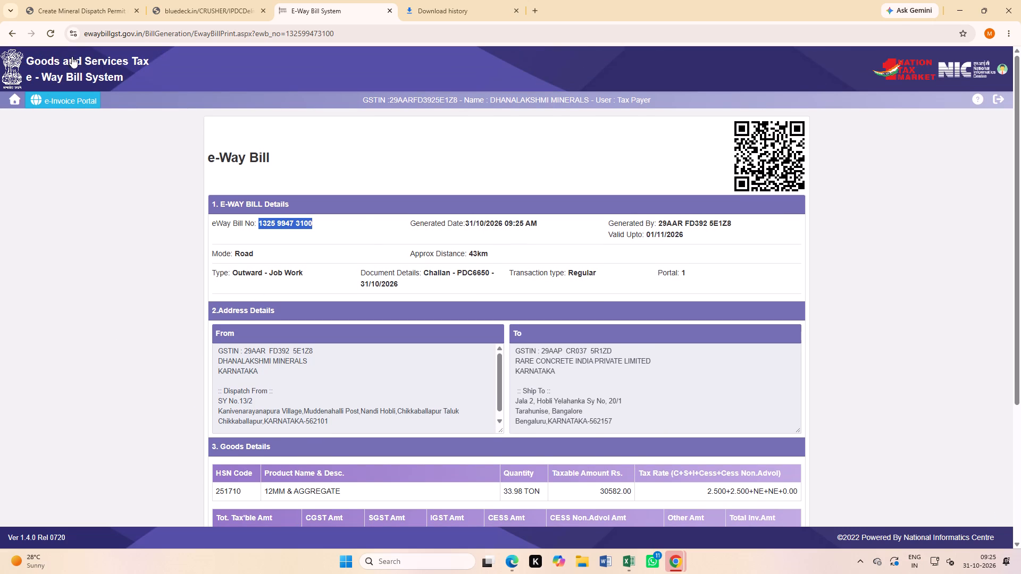
Switch to the DMG-ILMS Mineral Dispatch Permit form and set the mobile model to SSPP MDP.
left_click(77, 13)
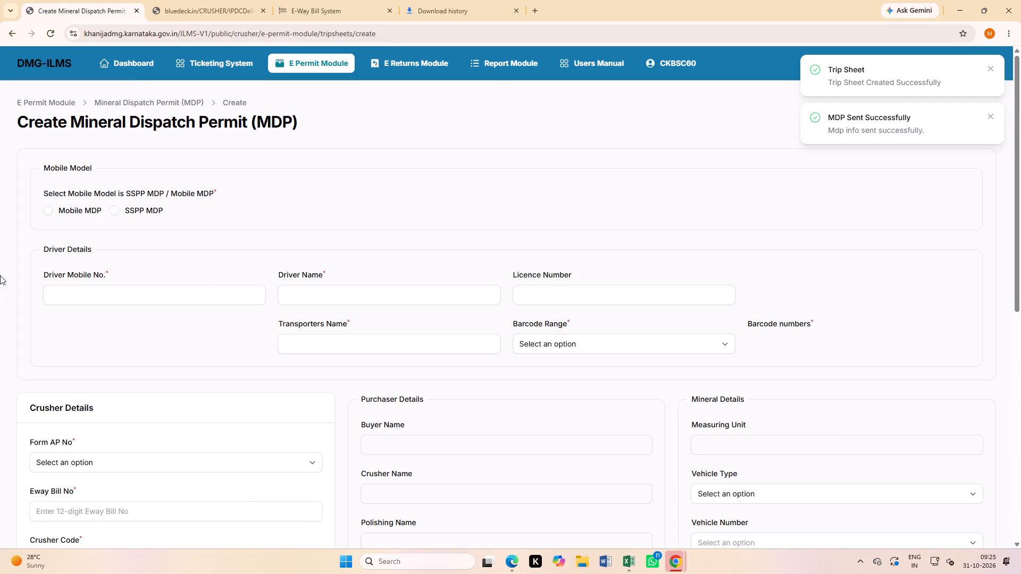
left_click(112, 212)
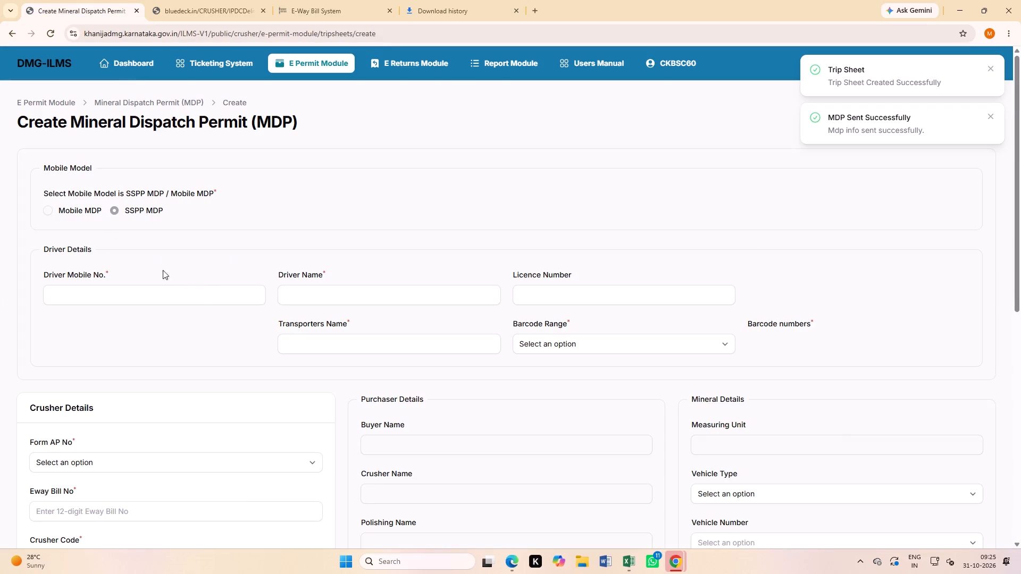
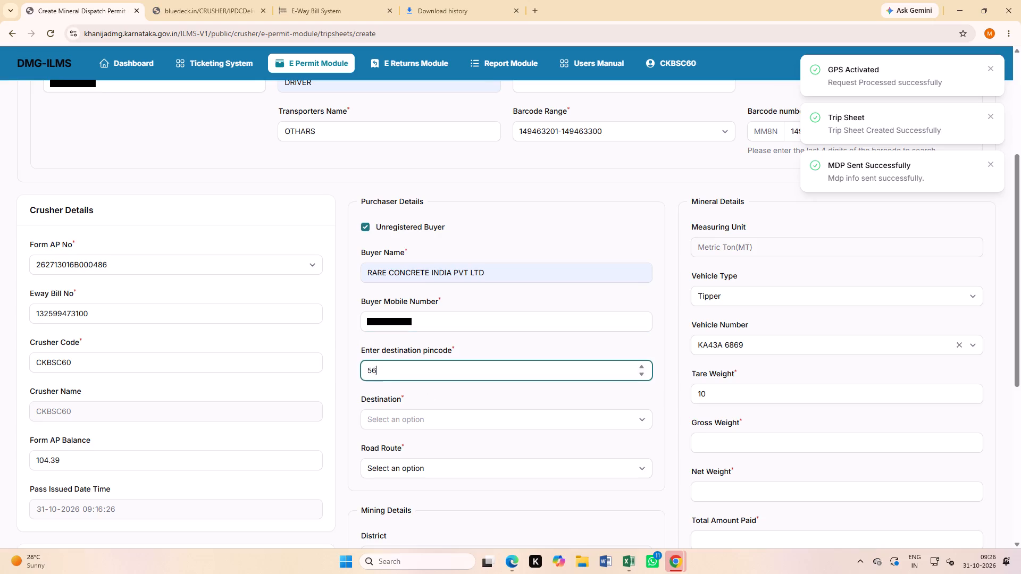
Complete the purchaser's destination pincode as 560064 and select Rajanukunte - 560064 as the destination.
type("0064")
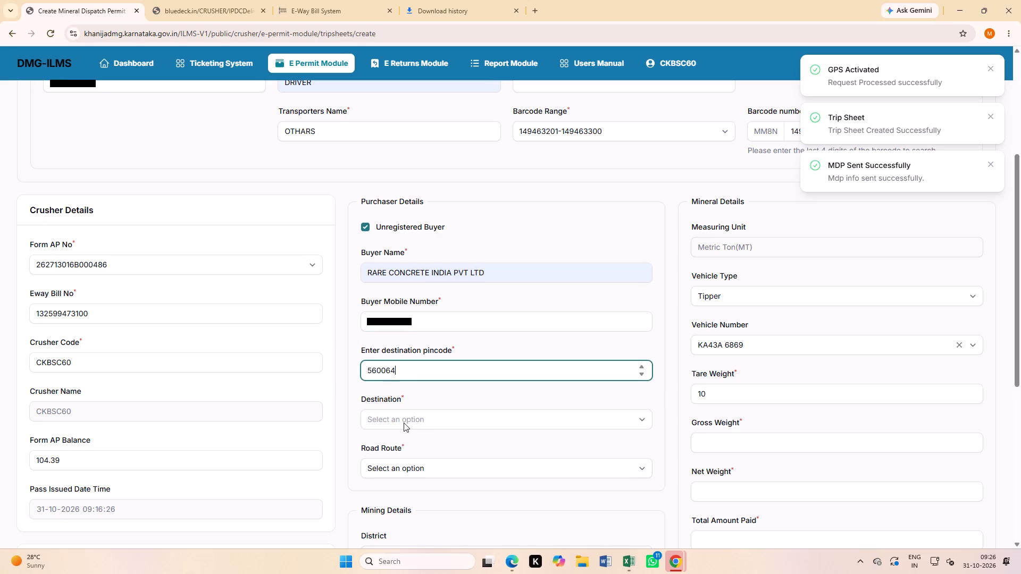
left_click(404, 423)
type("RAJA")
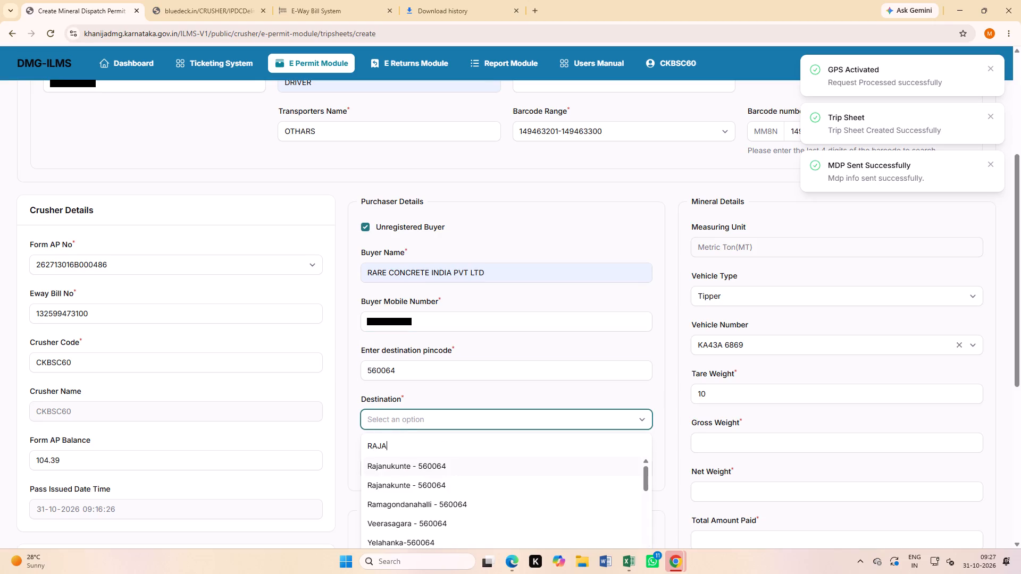
left_click(407, 469)
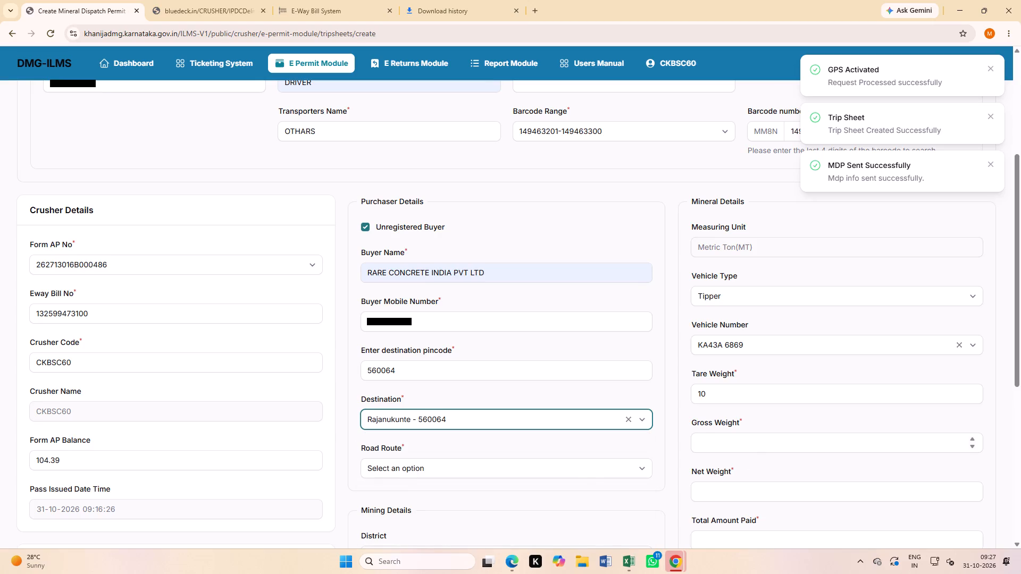
Set the gross weight in the Mineral Details to 43.98.
left_click(708, 448)
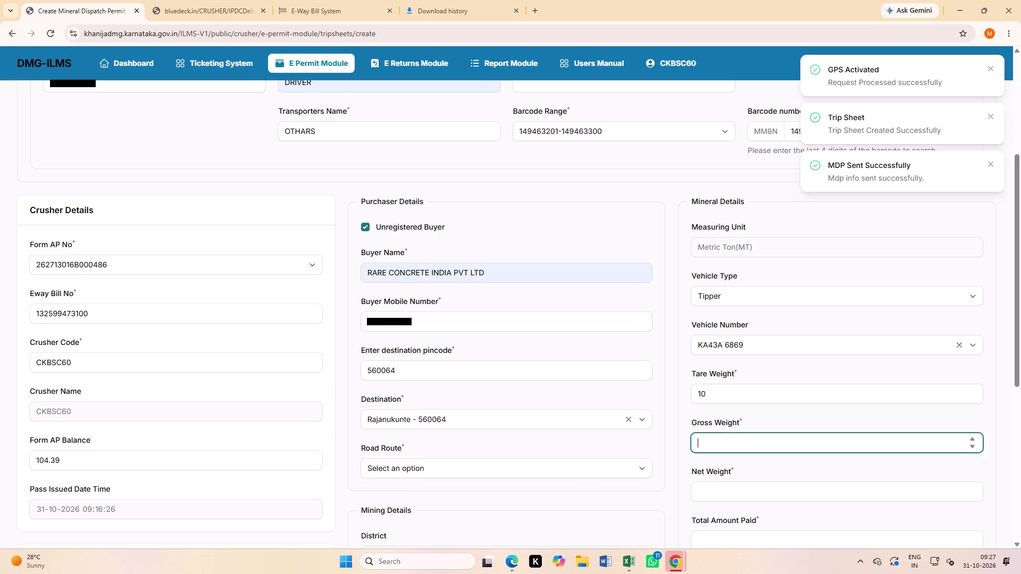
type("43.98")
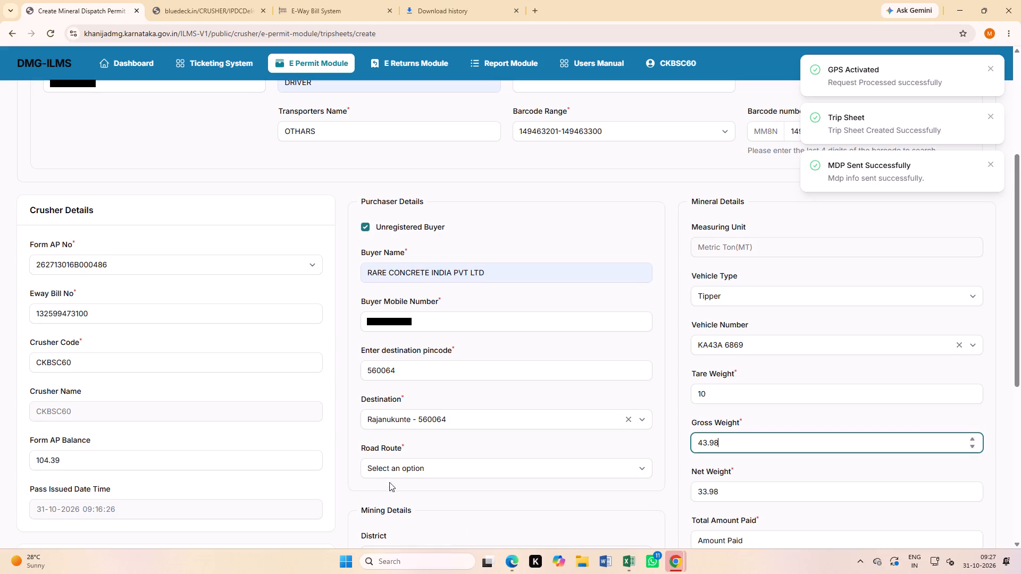
Select the road route from Chikkaballapur, Kanivenarayanapura to Bangalore Urban in the Purchaser Details.
scroll(436, 412, "down", 2)
left_click(392, 365)
left_click(398, 387)
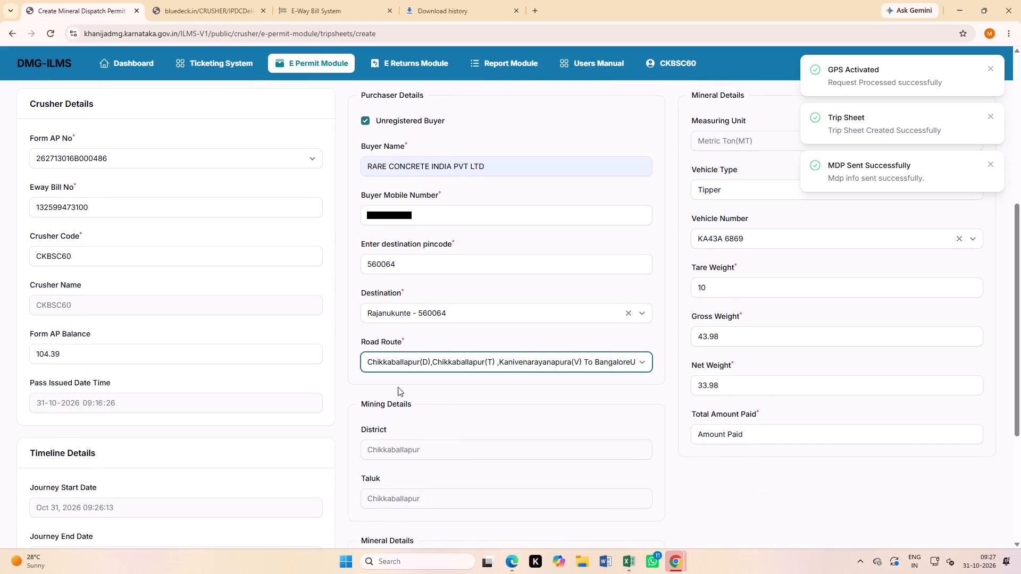
scroll(374, 389, "down", 3)
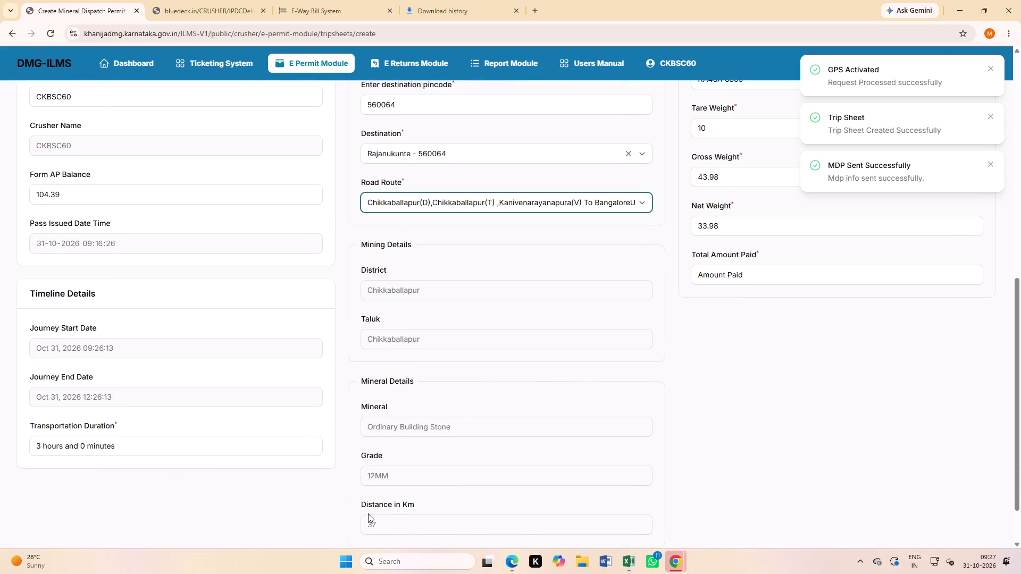
scroll(391, 514, "up", 3)
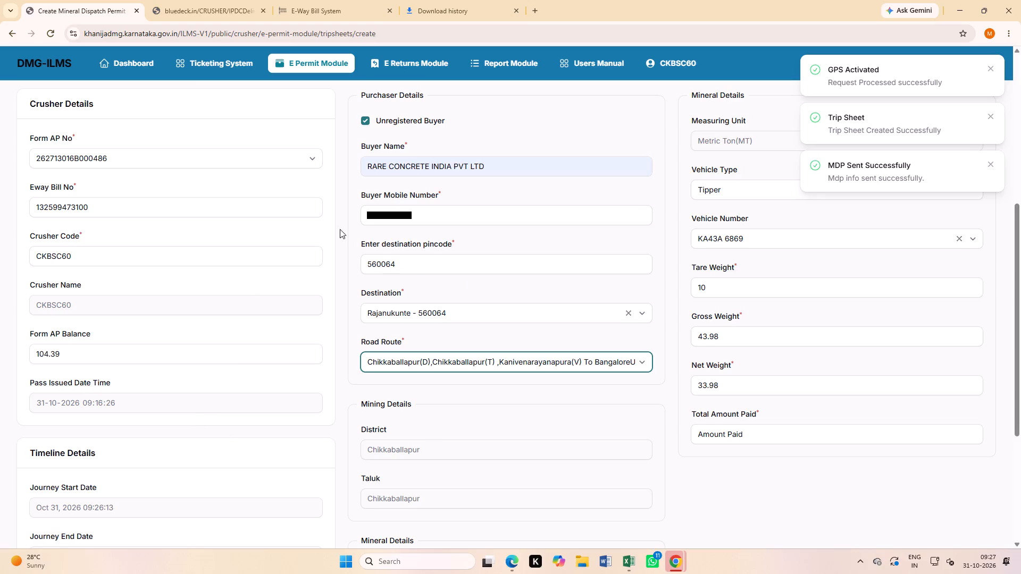
scroll(155, 362, "down", 3)
scroll(72, 467, "down", 4)
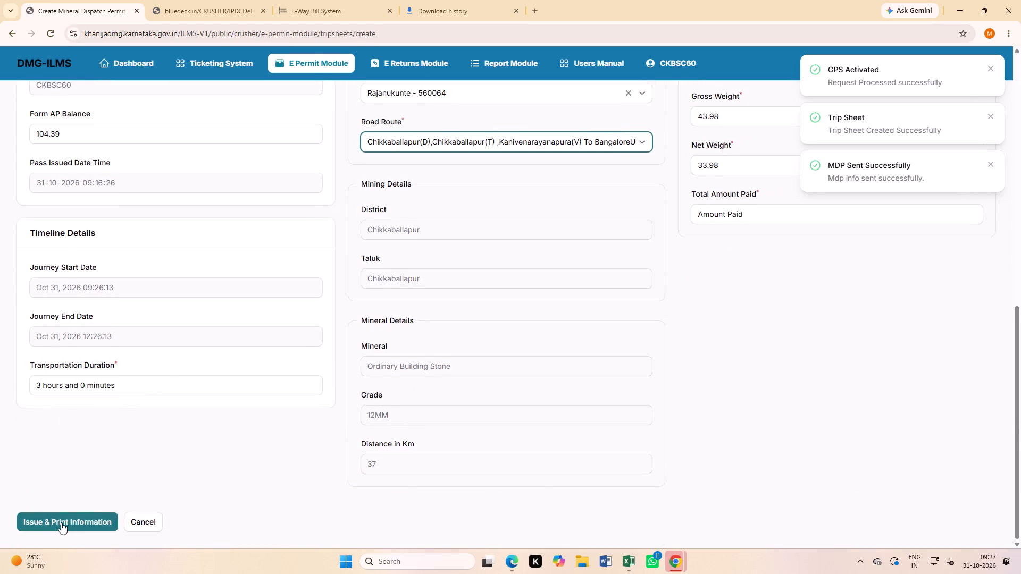
left_click(61, 522)
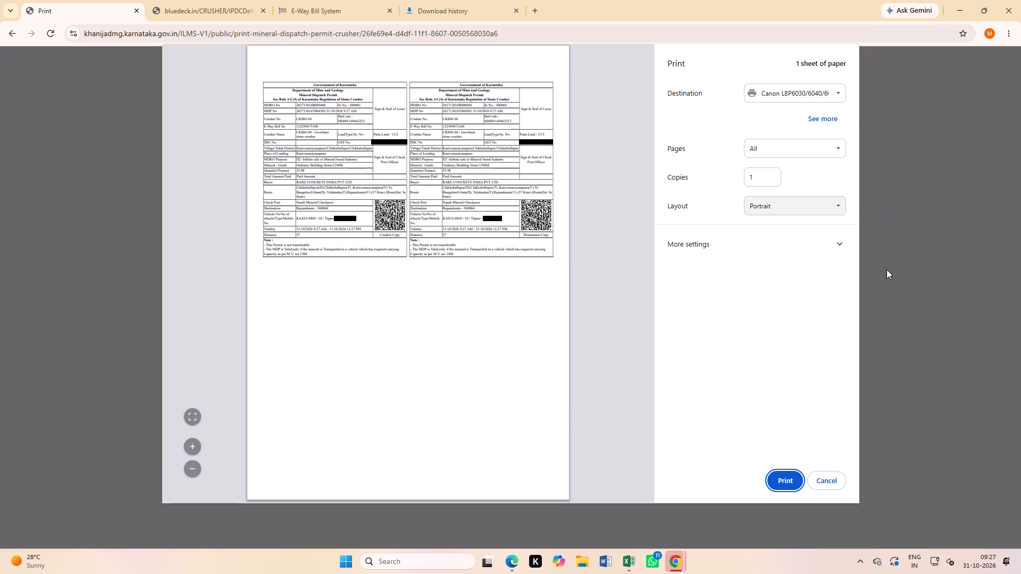
Print the Mineral Dispatch Permit in landscape layout on the Canon LBP6030 printer.
left_click(794, 210)
left_click(784, 232)
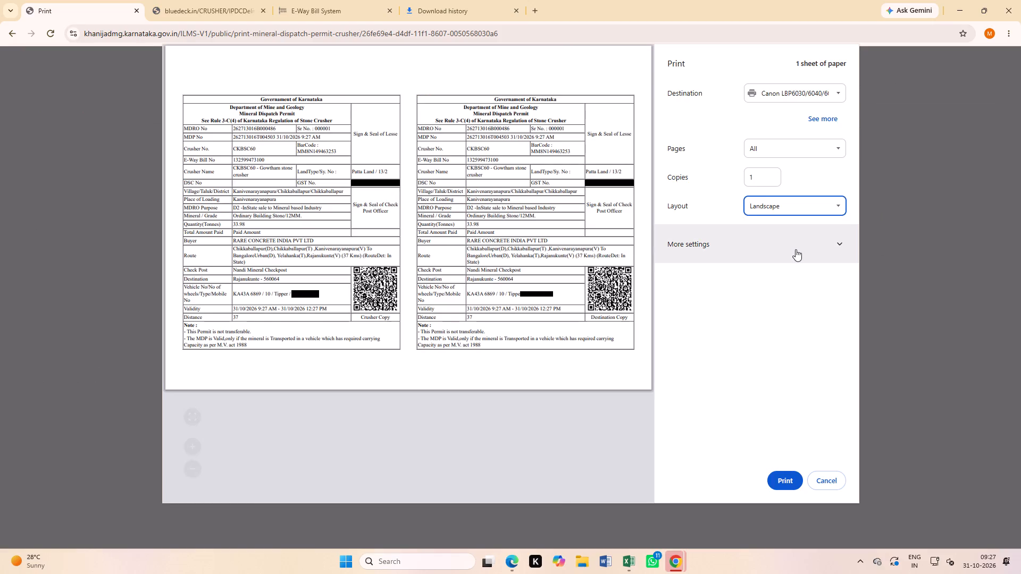
left_click(783, 480)
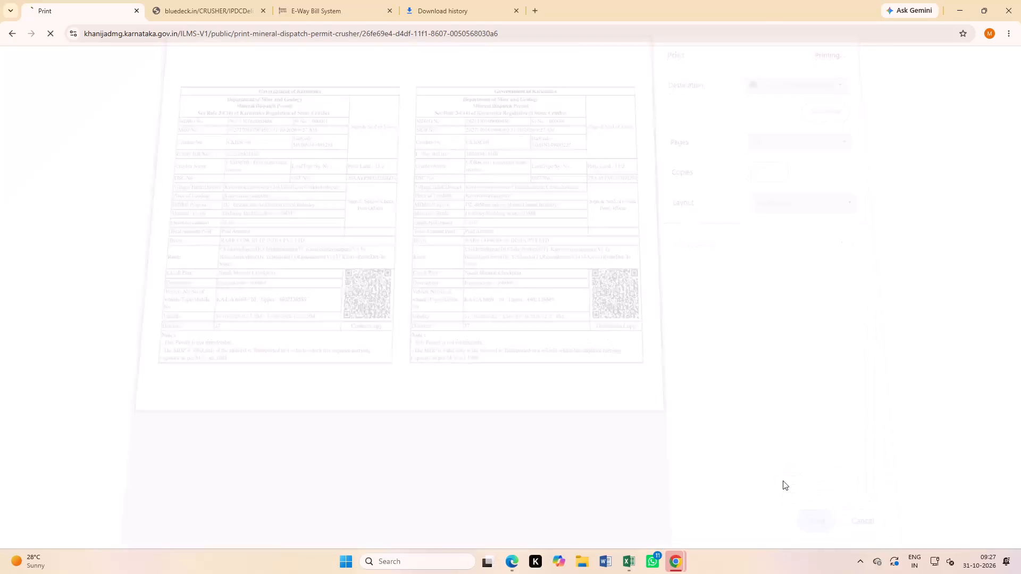
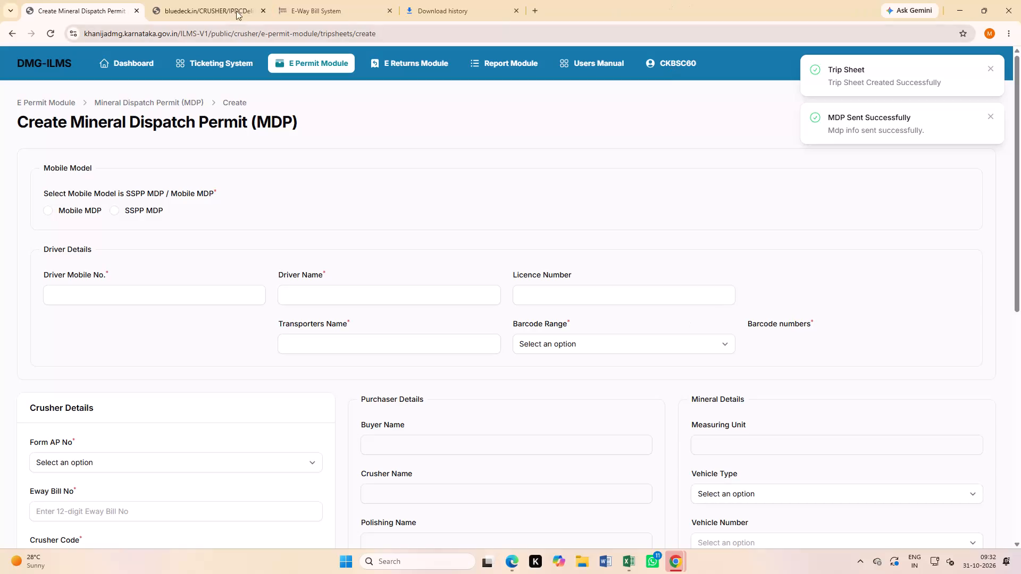
left_click(230, 9)
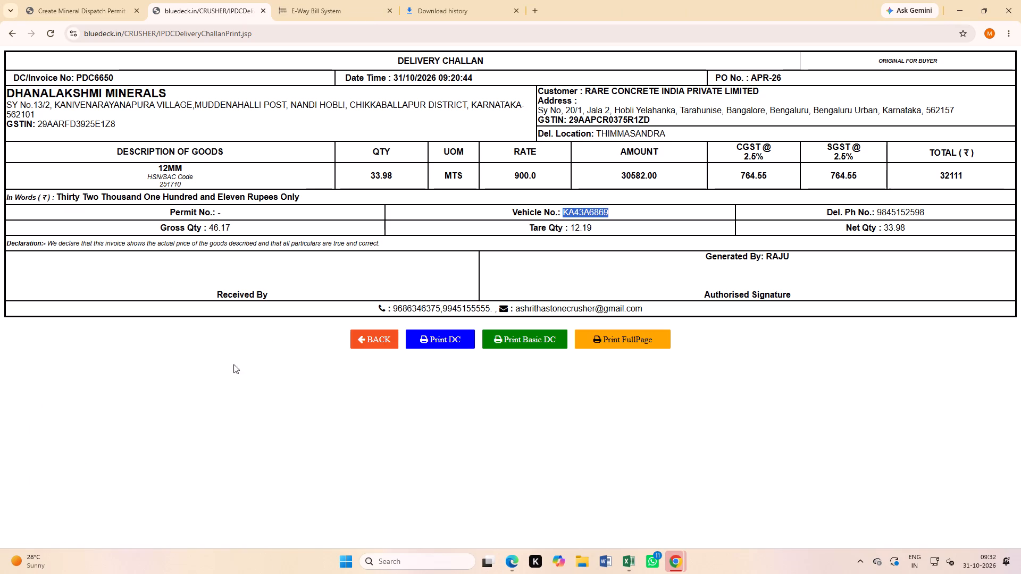
left_click(370, 332)
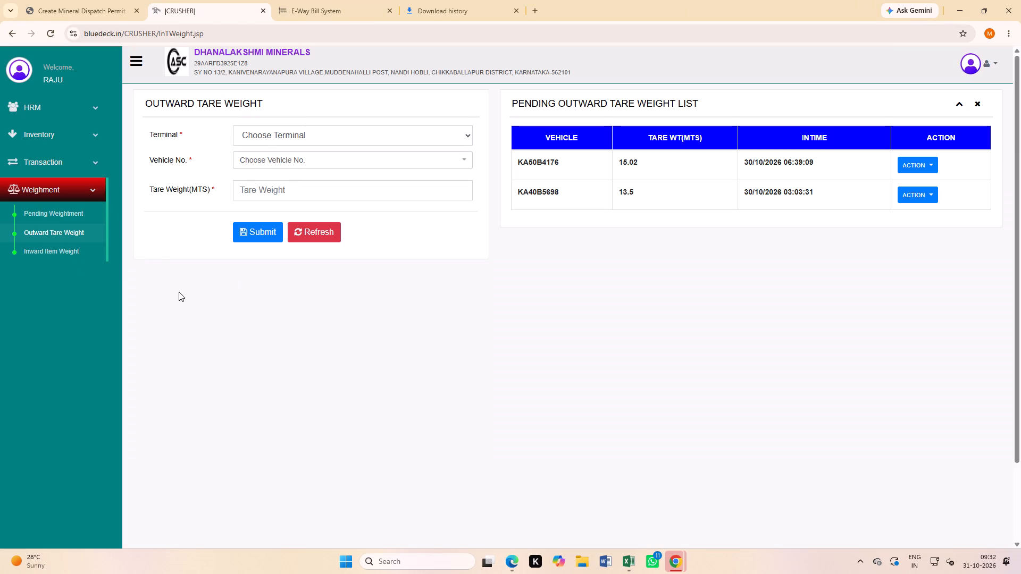
left_click(41, 252)
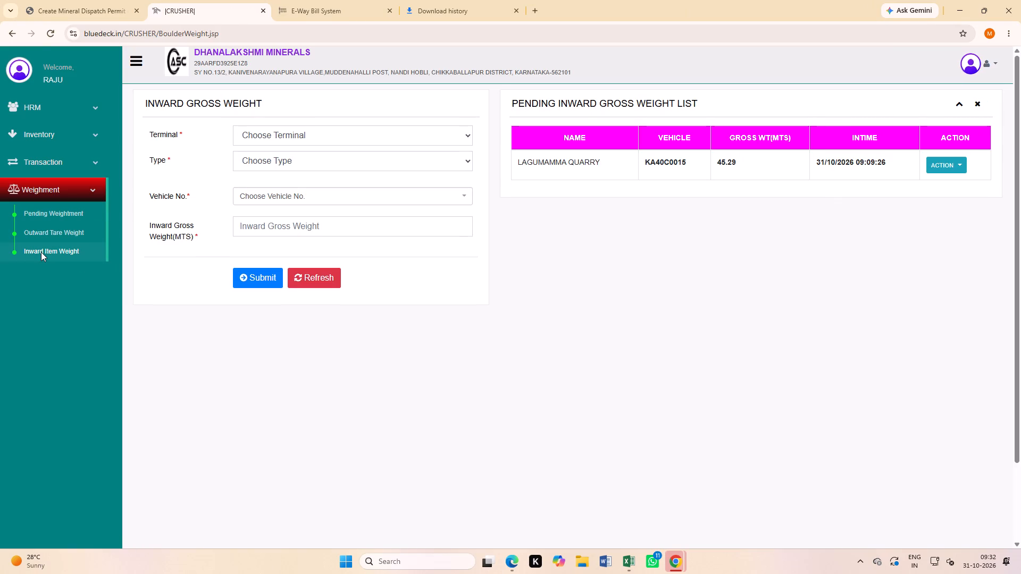
left_click(274, 140)
double_click(276, 165)
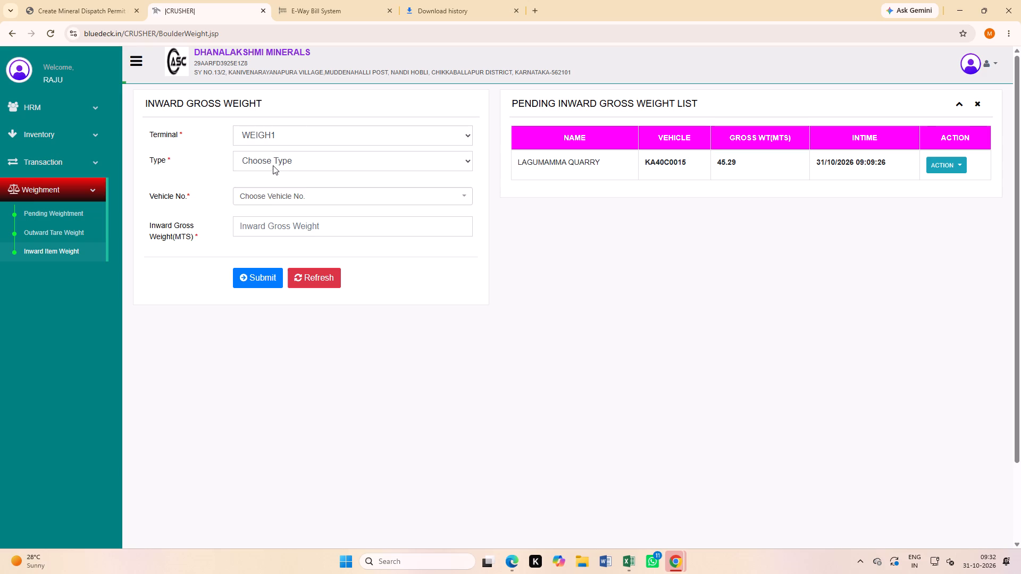
left_click(273, 160)
double_click(275, 193)
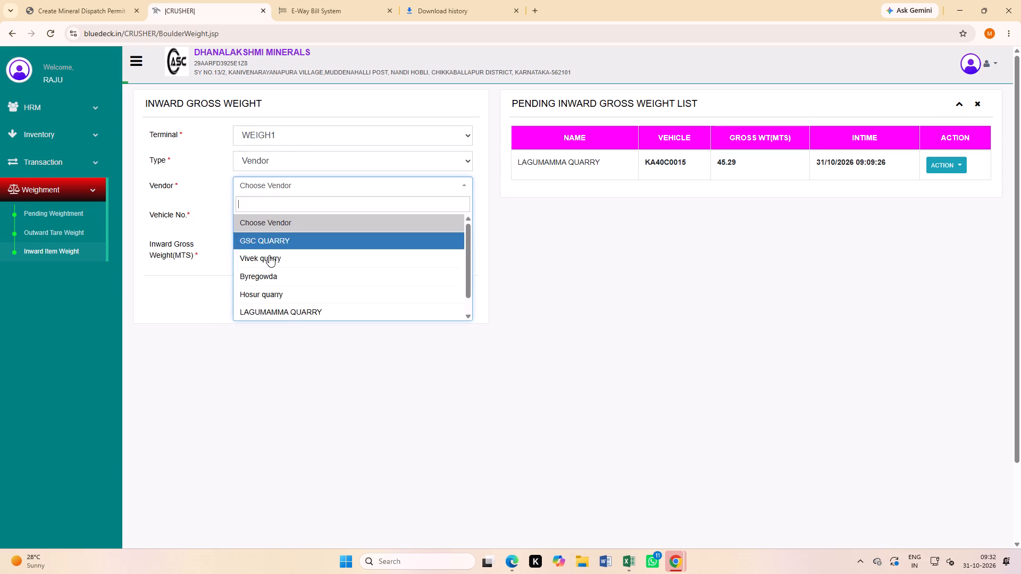
left_click(276, 310)
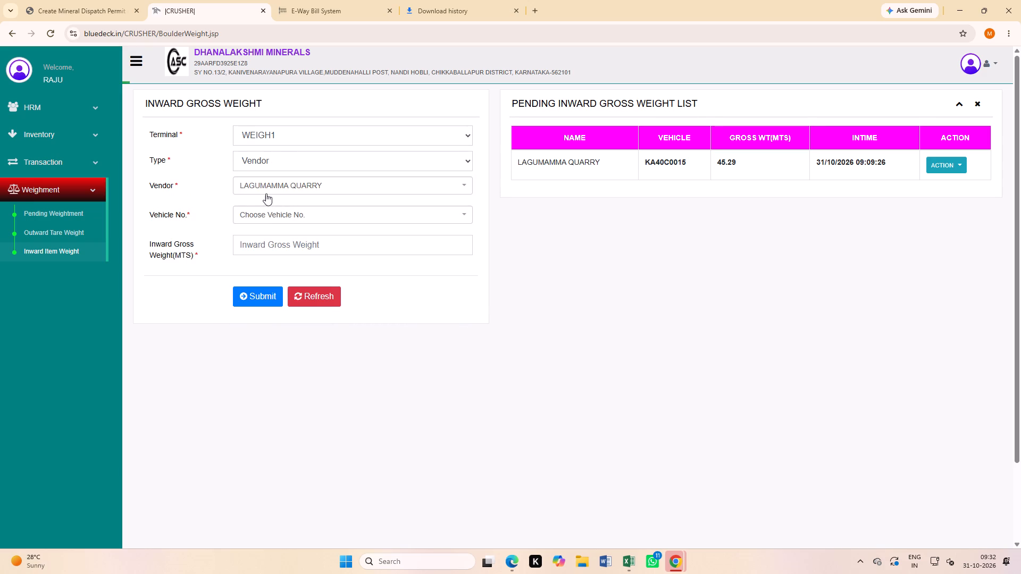
left_click(261, 213)
type("5153")
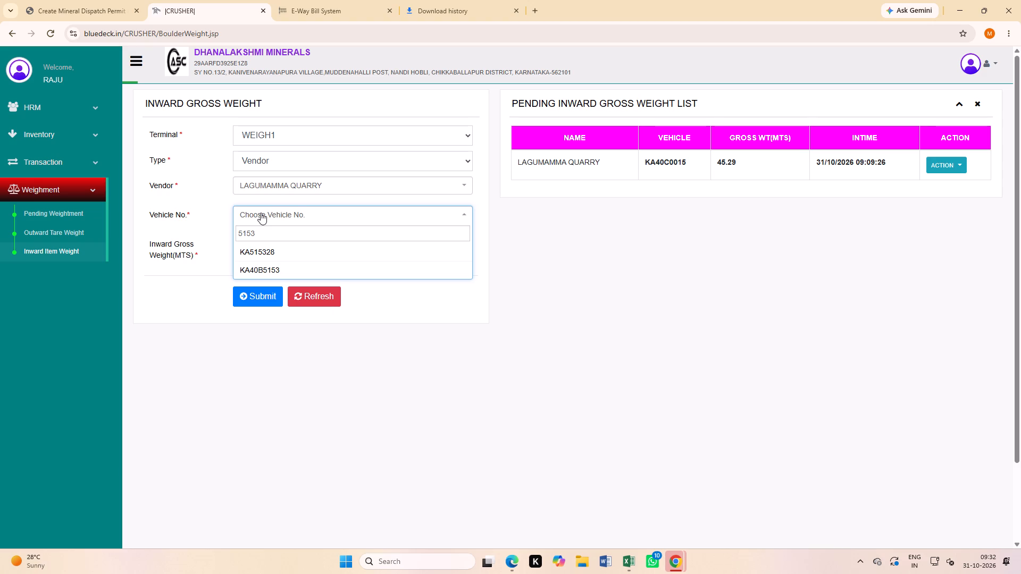
left_click(265, 277)
left_click(265, 243)
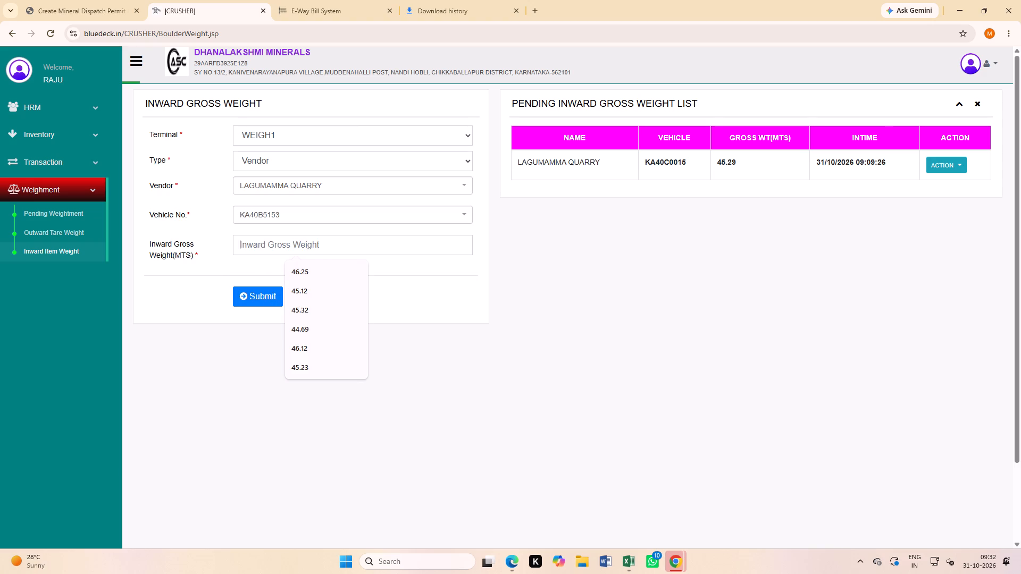
type("44.08")
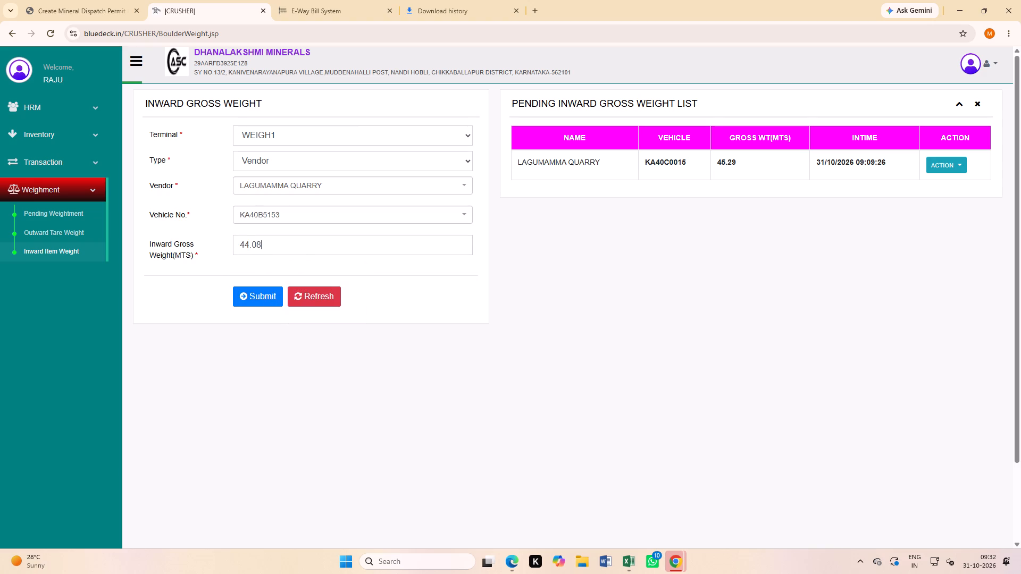
left_click(261, 296)
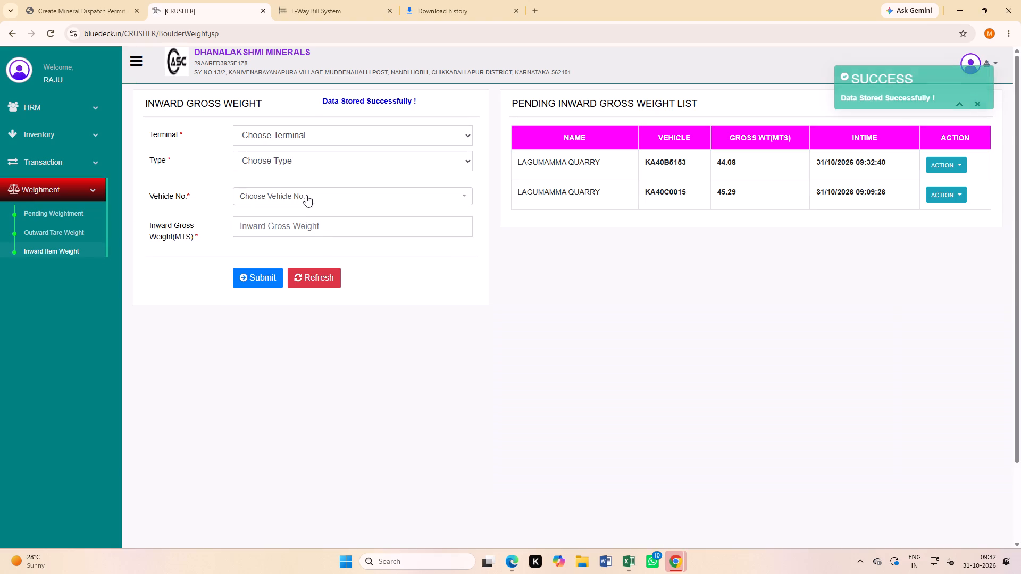
left_click(260, 138)
double_click(264, 164)
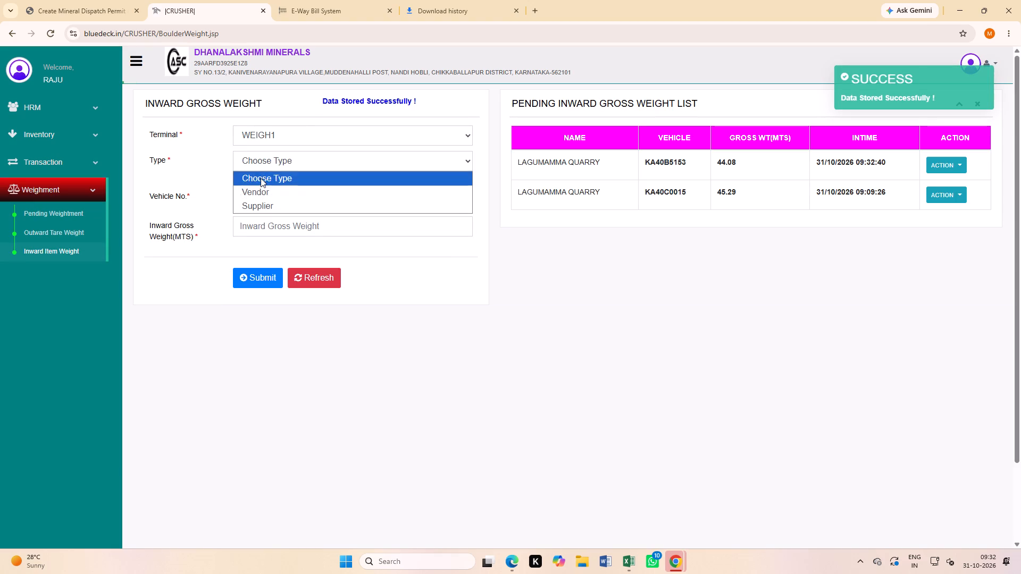
left_click(257, 192)
left_click(257, 188)
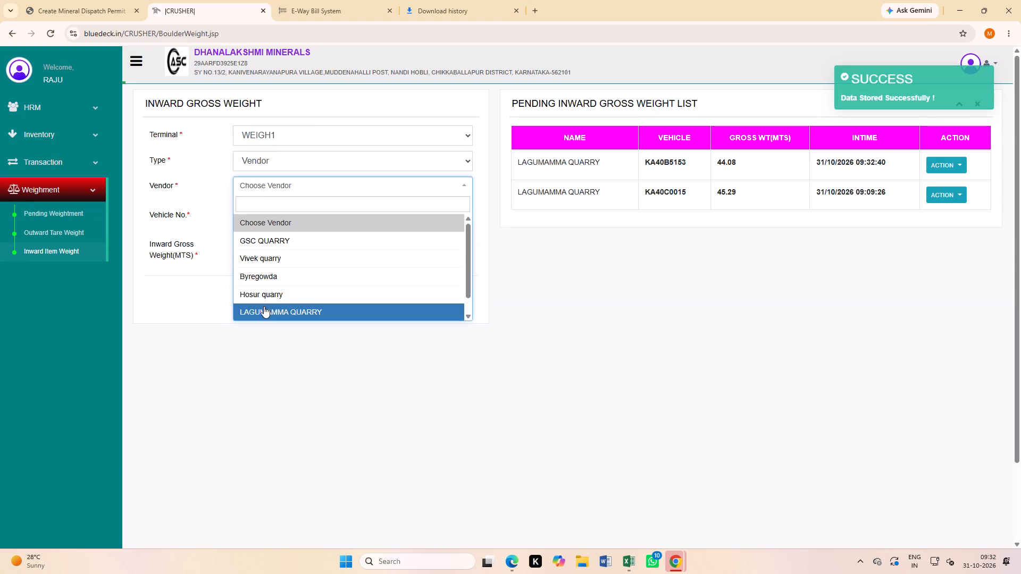
left_click(264, 306)
left_click(269, 208)
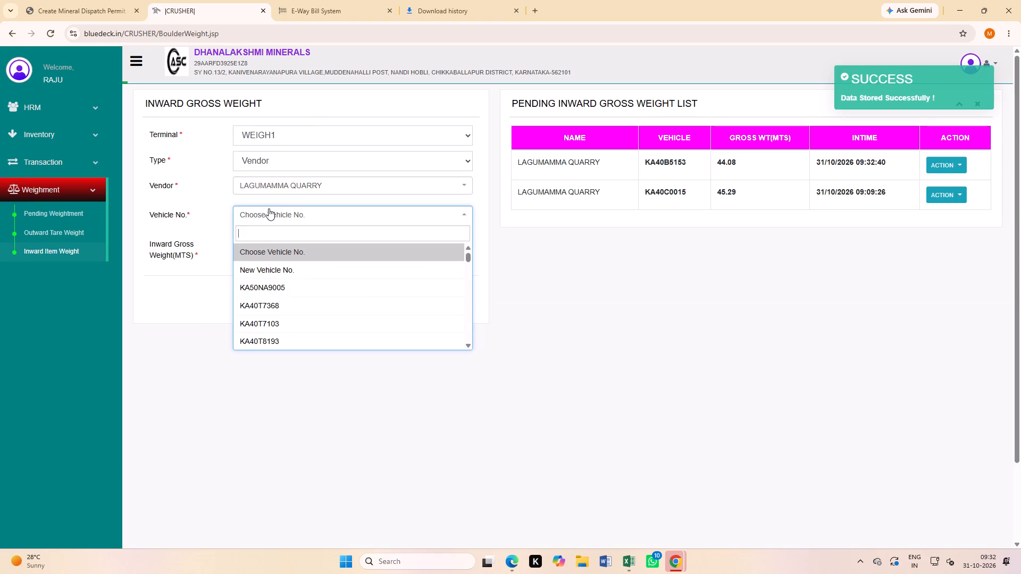
type("5152")
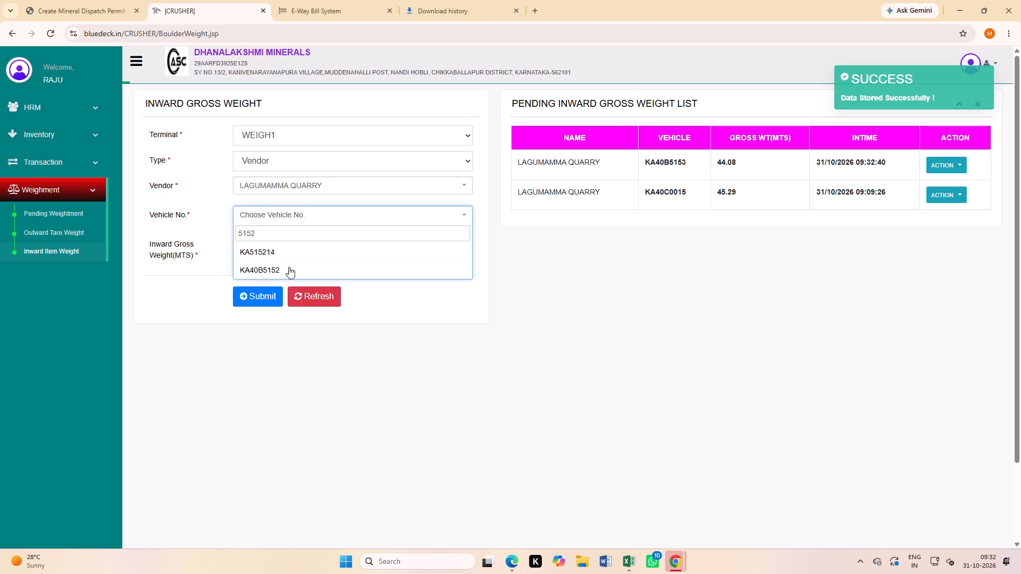
left_click(273, 266)
left_click(258, 248)
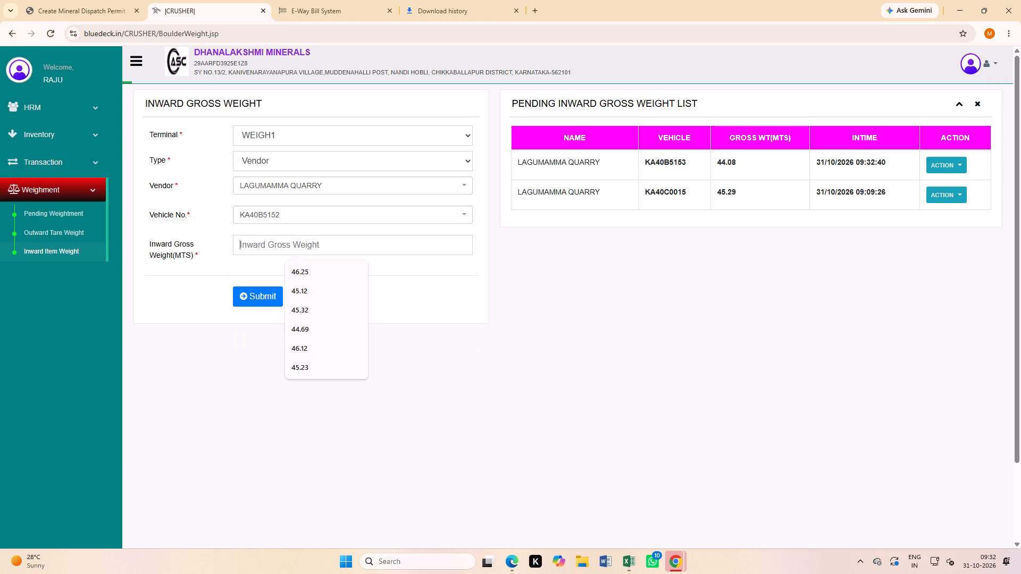
type("44.35")
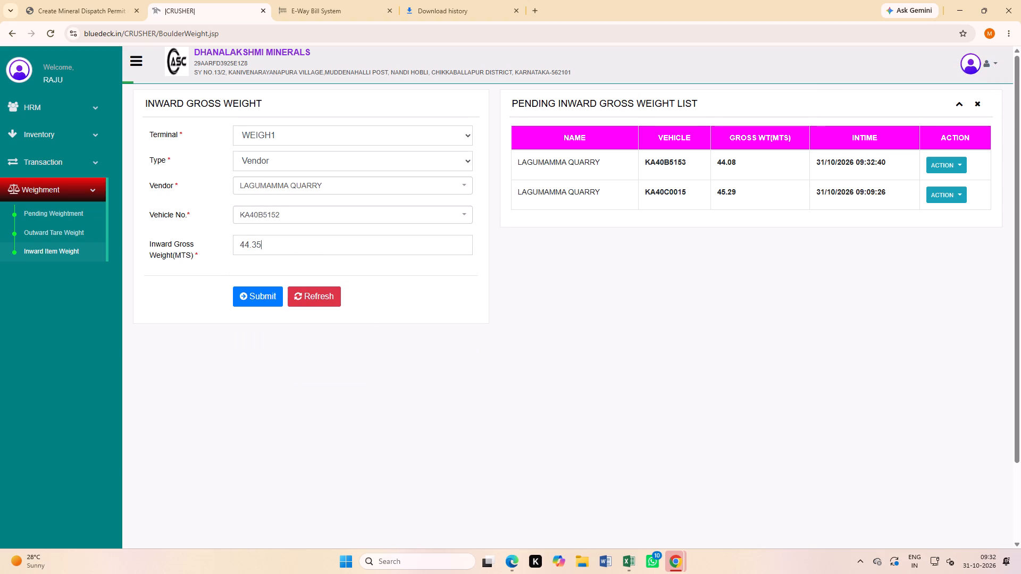
left_click(262, 298)
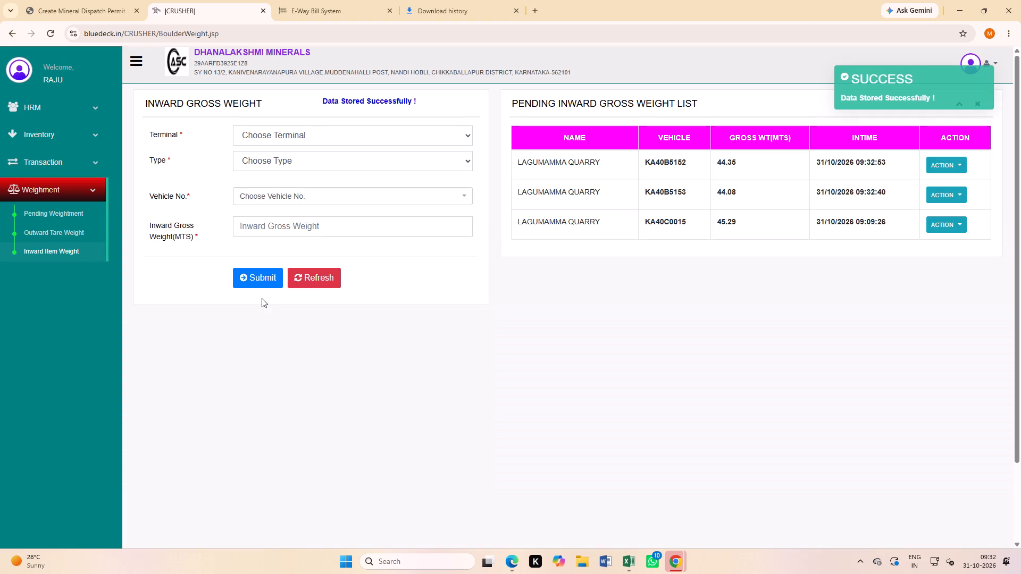